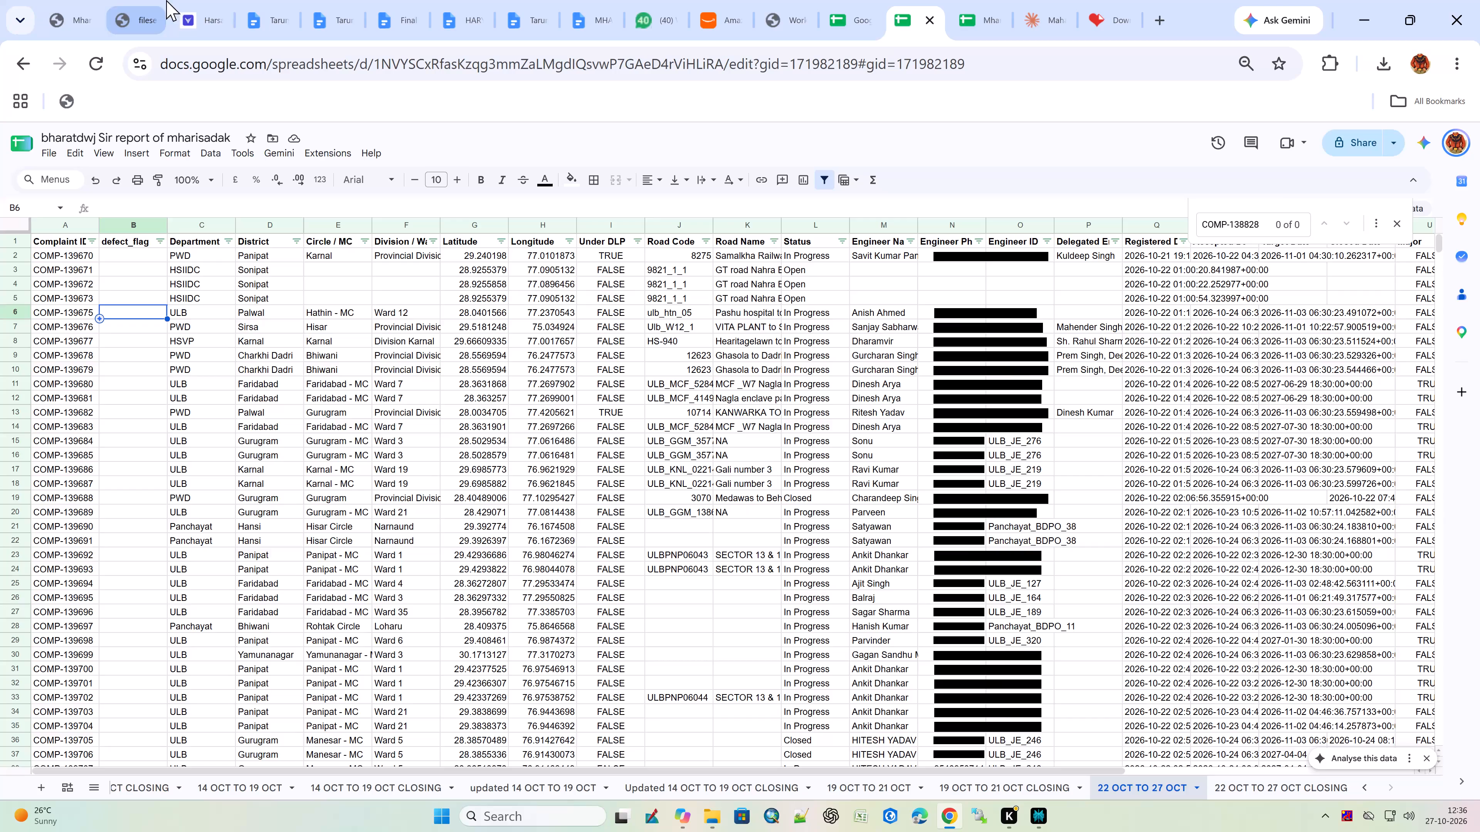
On the Mhari Sadak portal, download the complaint report created 27/10/2026, 12:03 PM from the downloaded reports.
{"action": "left_click", "coordinate": [45, 0]}
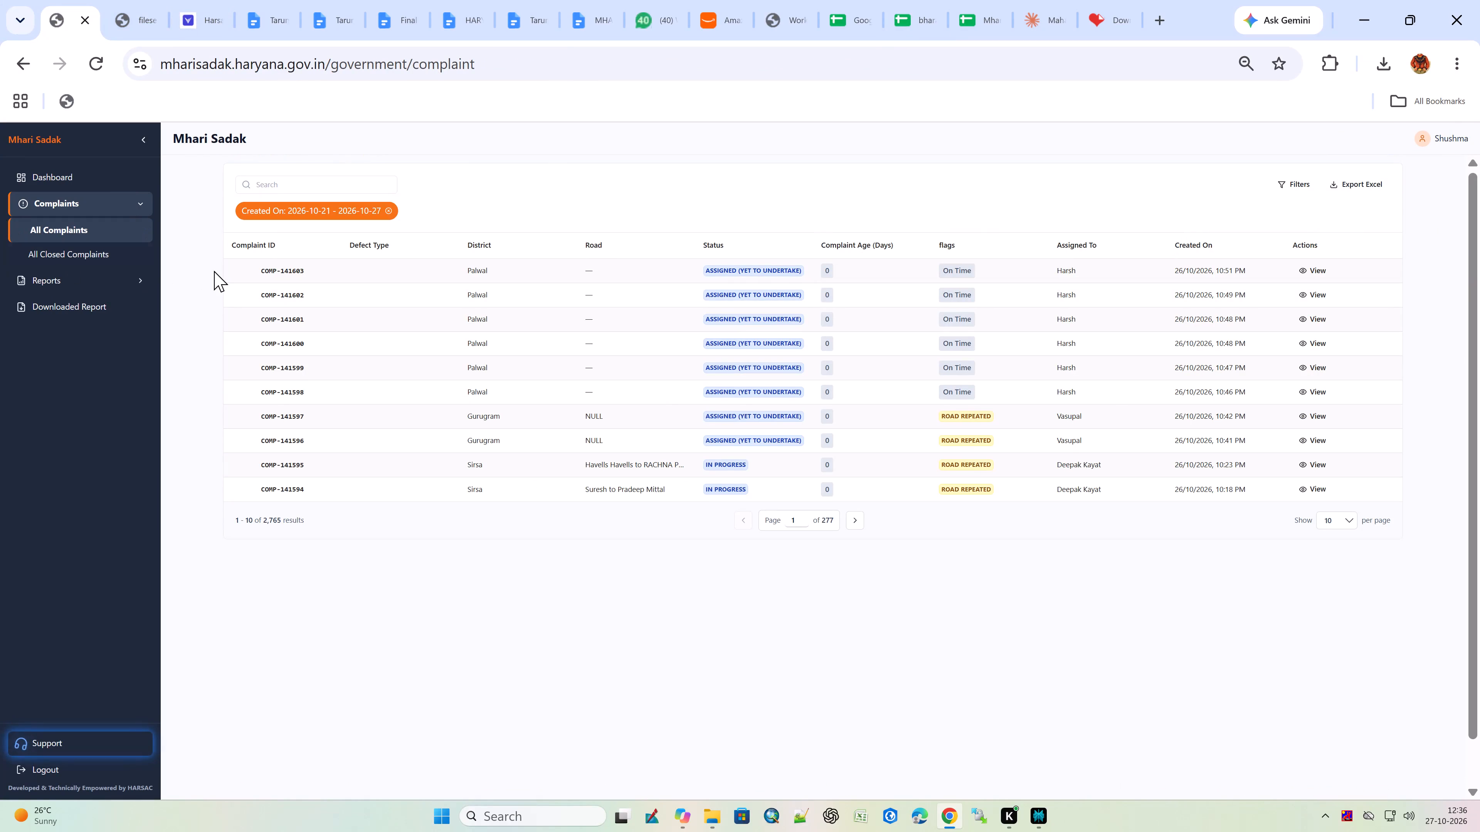
{"action": "left_click", "coordinate": [106, 309]}
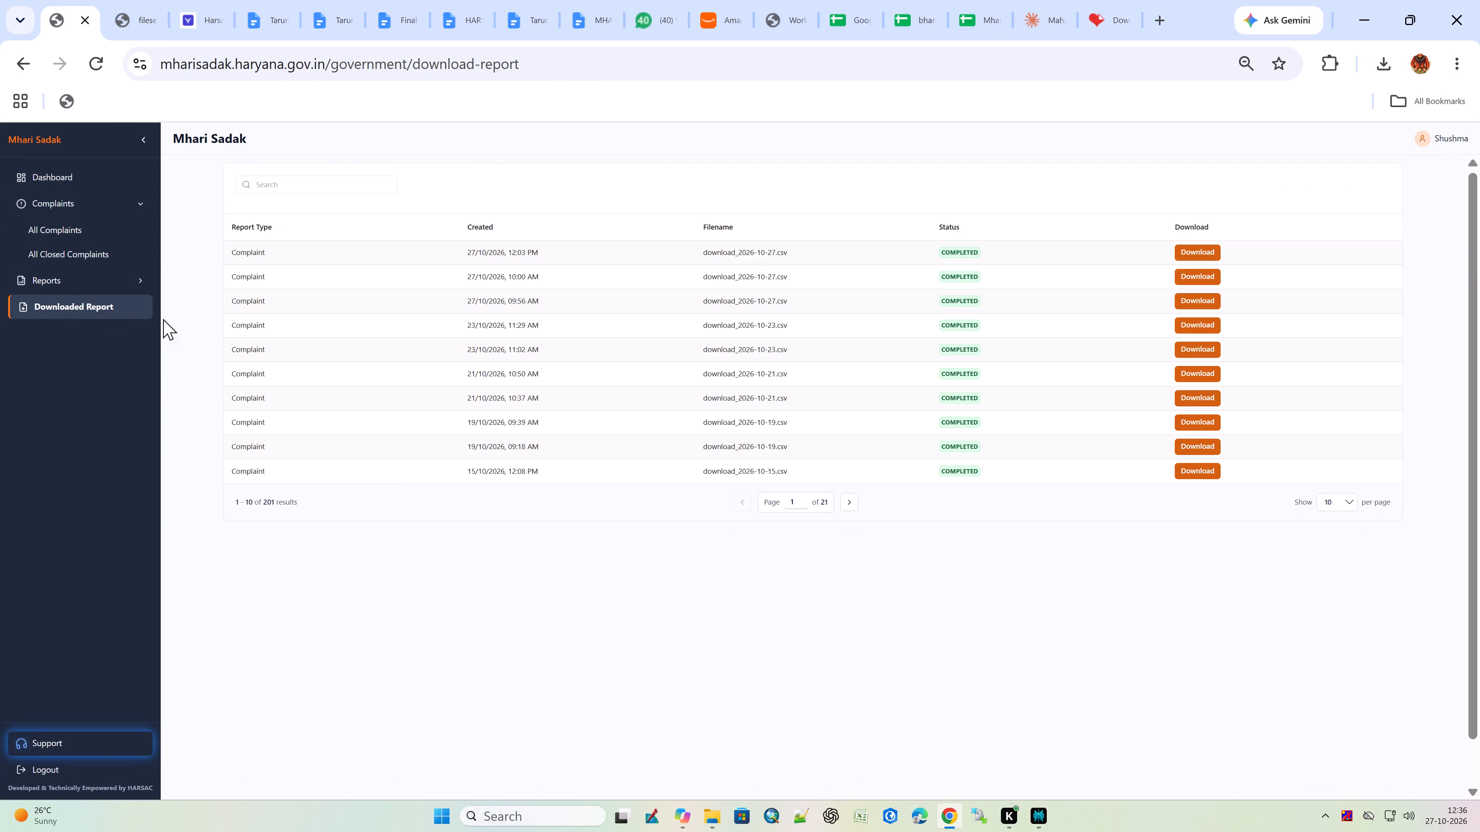
{"action": "left_click", "coordinate": [1213, 247]}
In the bharatdwj Sir report of mharisadak spreadsheet, clear all data from the 22 OCT TO 27 OCT sheet.
{"action": "left_click", "coordinate": [919, 0]}
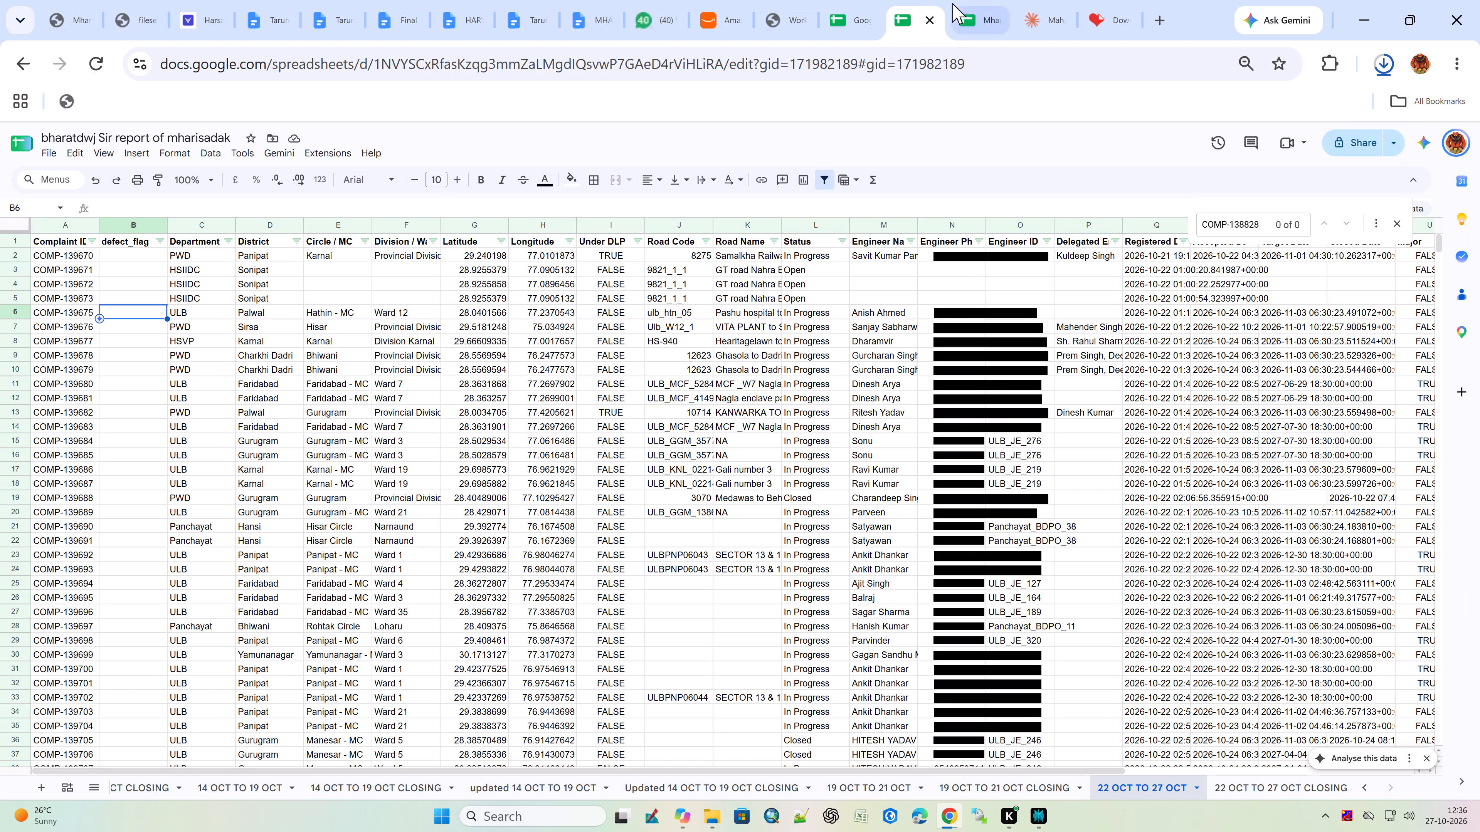
{"action": "left_click", "coordinate": [380, 544]}
{"action": "key", "text": "ctrl+a"}
{"action": "key", "text": "BackSpace"}
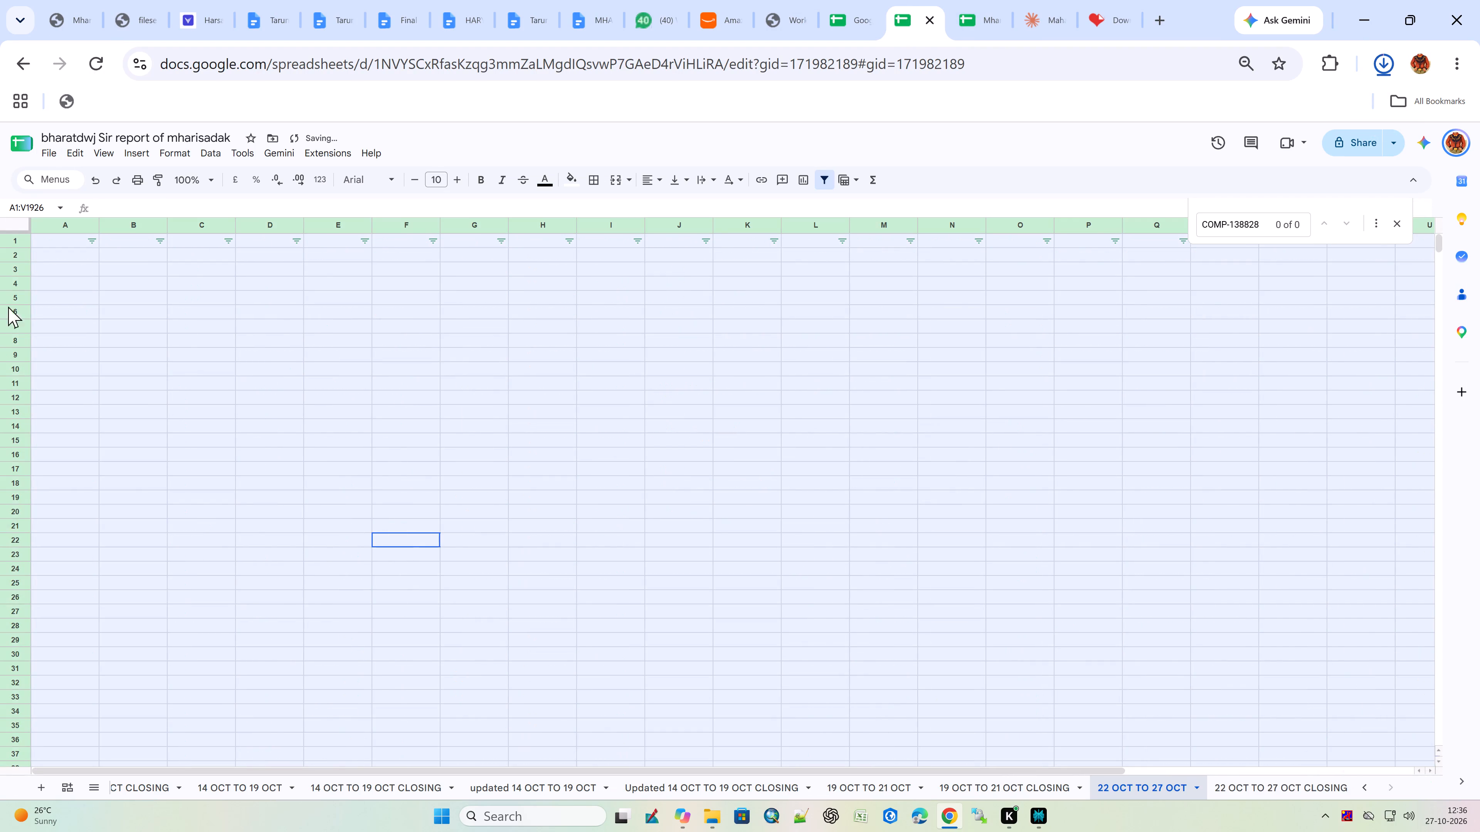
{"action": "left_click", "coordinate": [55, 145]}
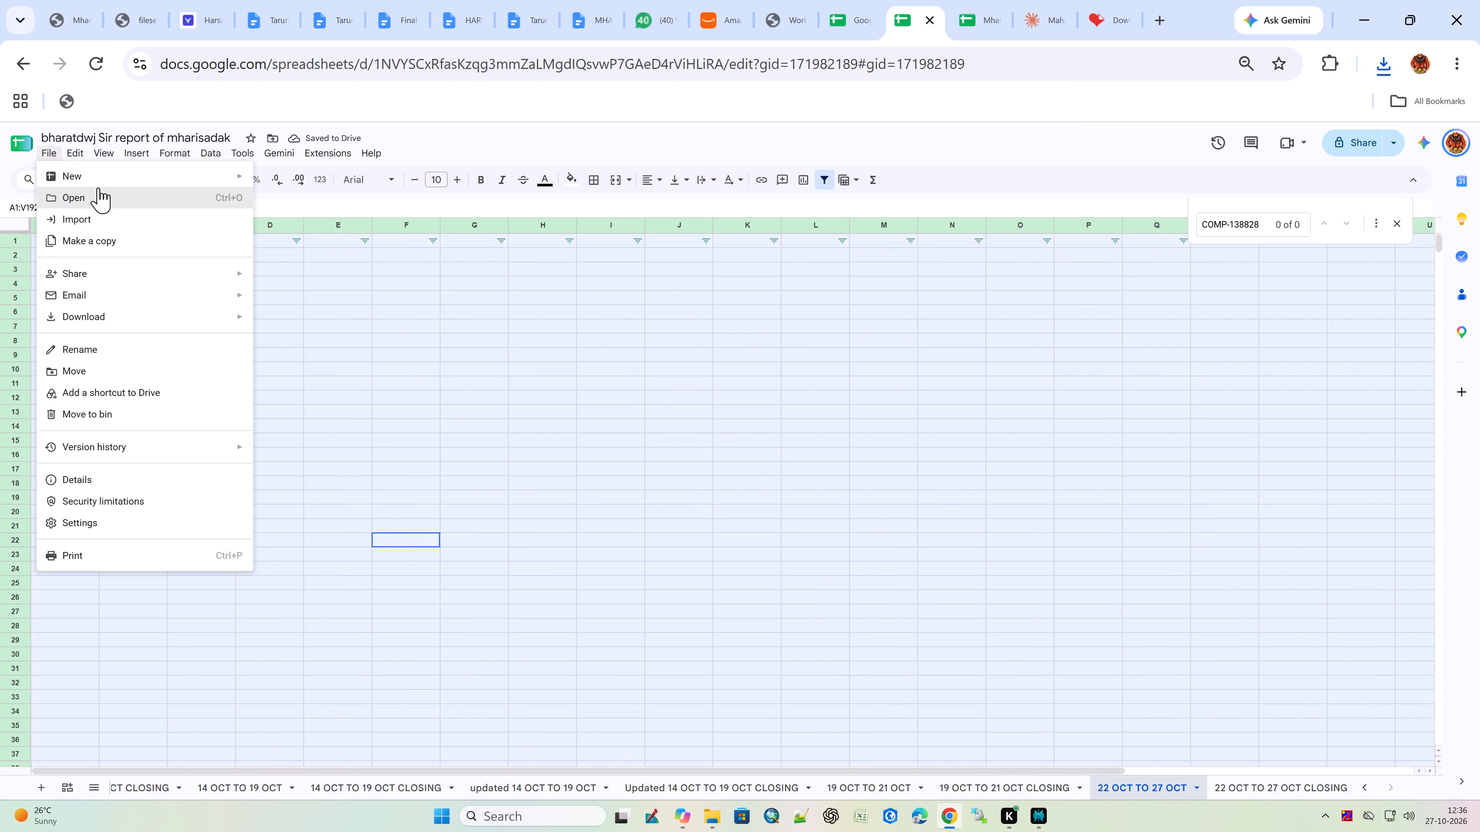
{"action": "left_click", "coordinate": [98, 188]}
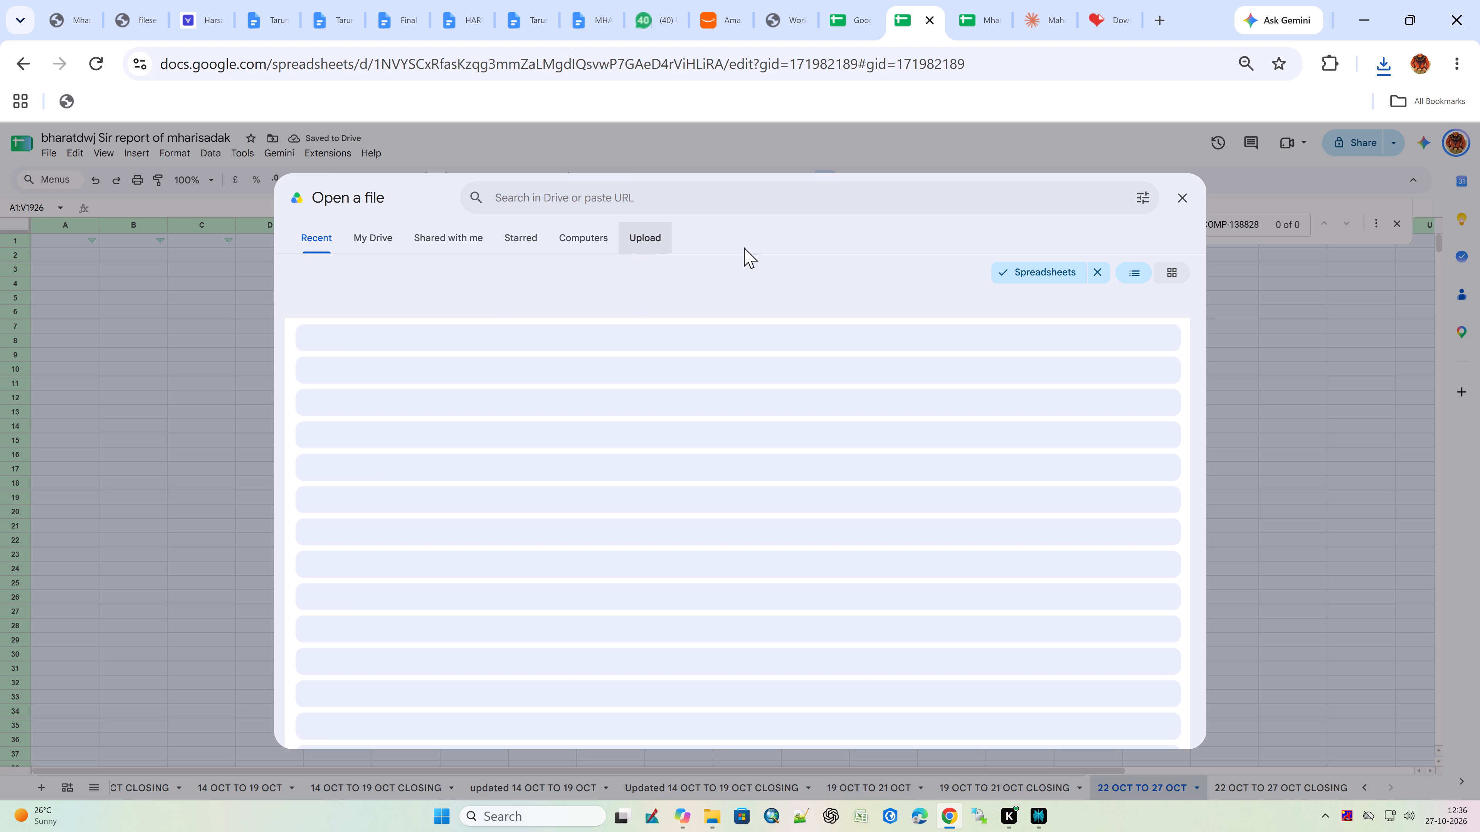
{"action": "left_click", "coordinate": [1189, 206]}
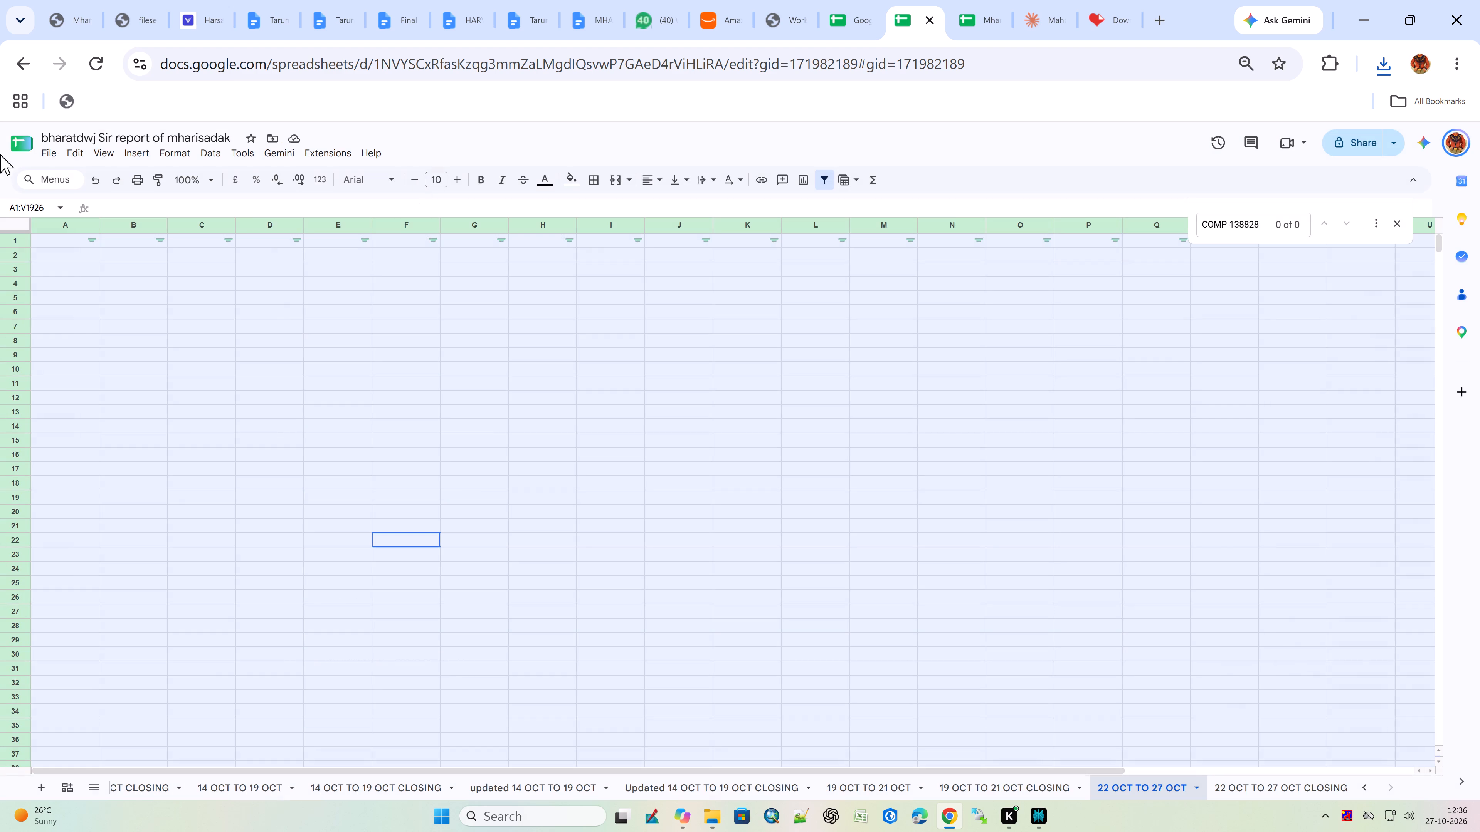
Start a file import and upload e2e09fefc9ea_download_2026-10-27 from the Downloads folder.
{"action": "left_click", "coordinate": [49, 148]}
{"action": "left_click", "coordinate": [135, 222]}
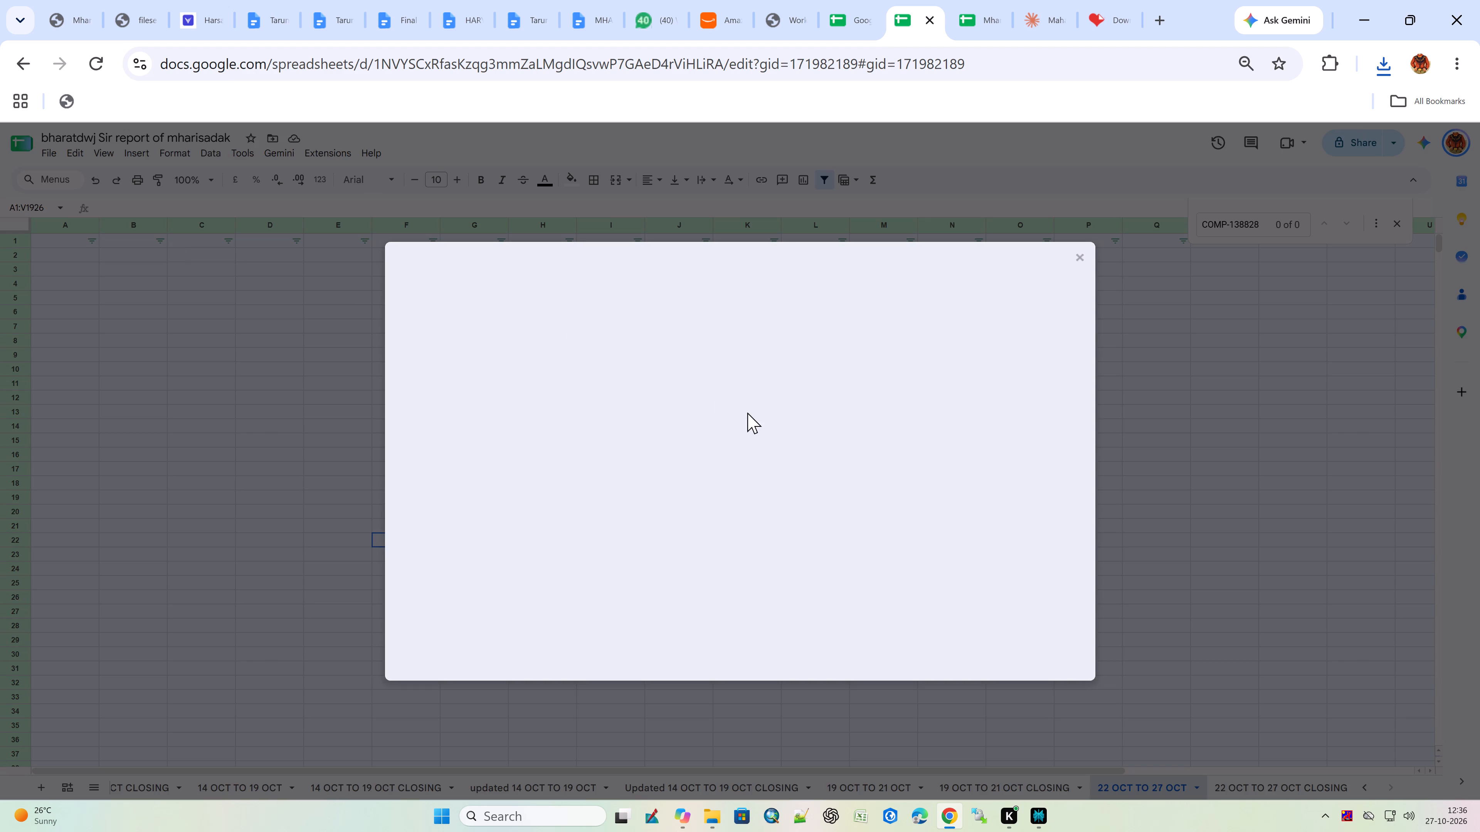
{"action": "left_click", "coordinate": [654, 302]}
{"action": "left_click", "coordinate": [750, 517]}
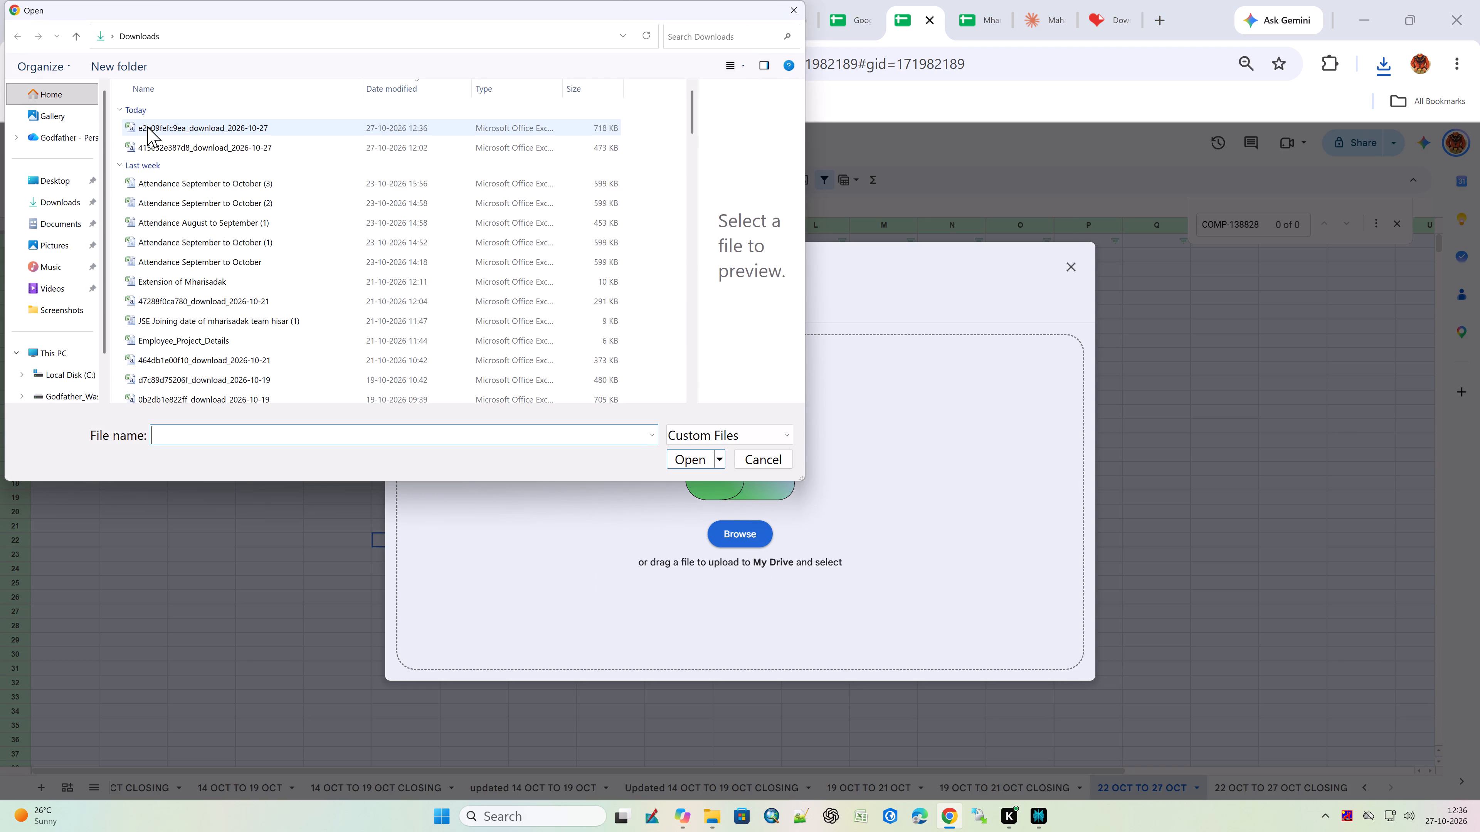
{"action": "left_click", "coordinate": [147, 126]}
{"action": "double_click", "coordinate": [147, 126]}
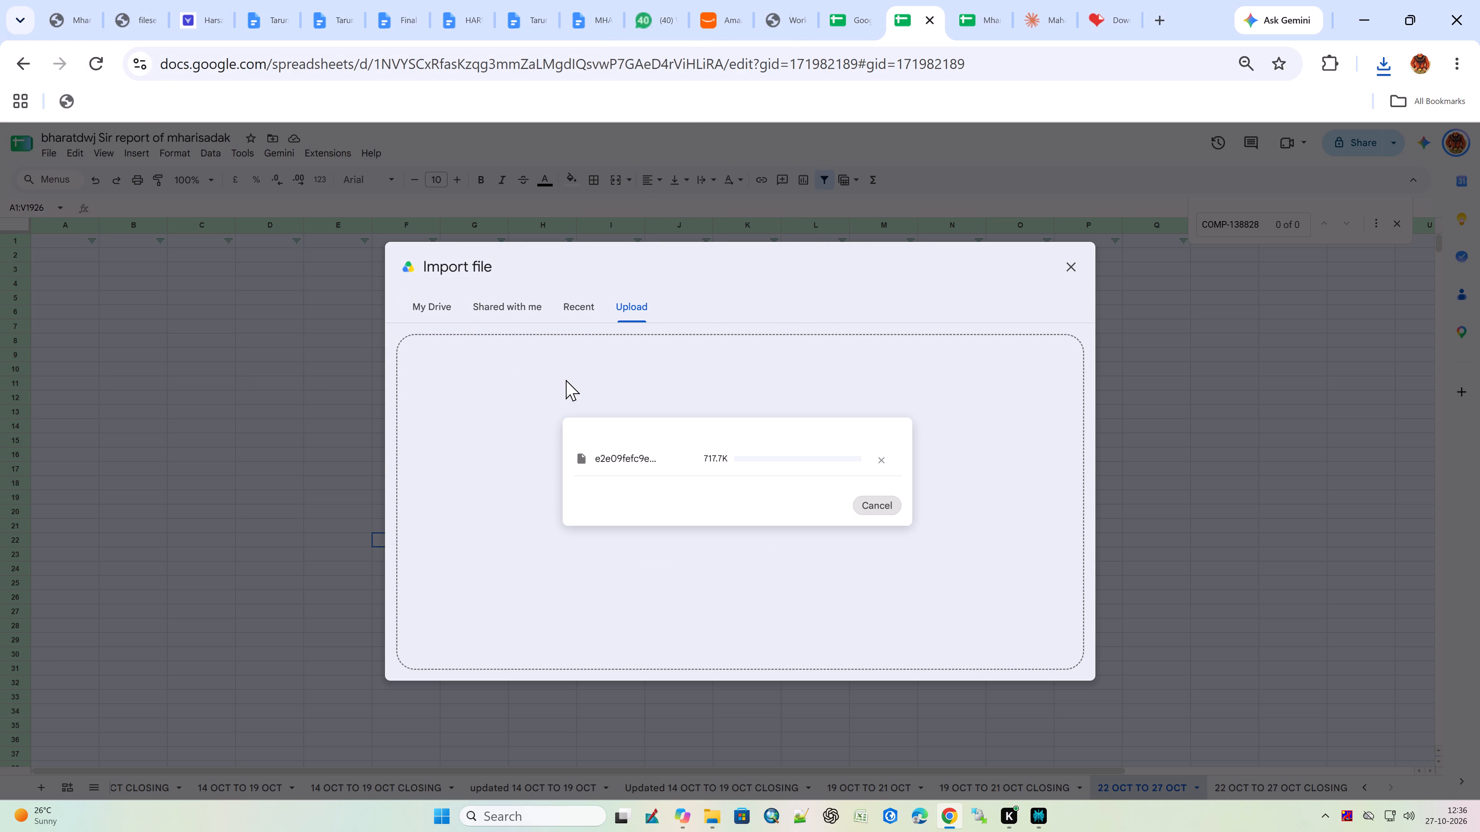
Import the uploaded CSV data with the location Replace current sheet and the separator detected automatically.
{"action": "left_click", "coordinate": [652, 467]}
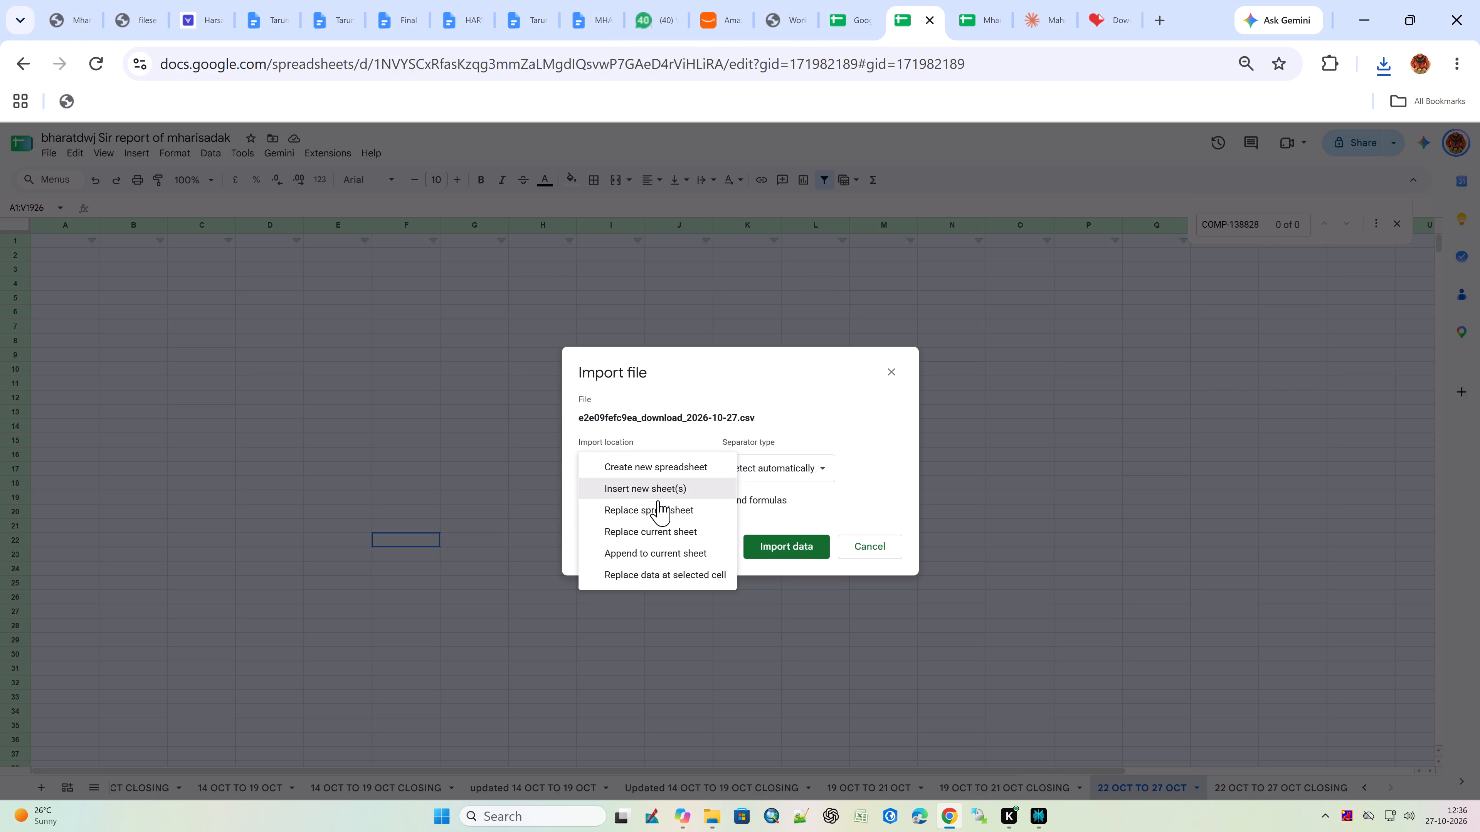
{"action": "left_click", "coordinate": [695, 535]}
{"action": "left_click", "coordinate": [781, 454]}
{"action": "left_click", "coordinate": [741, 426]}
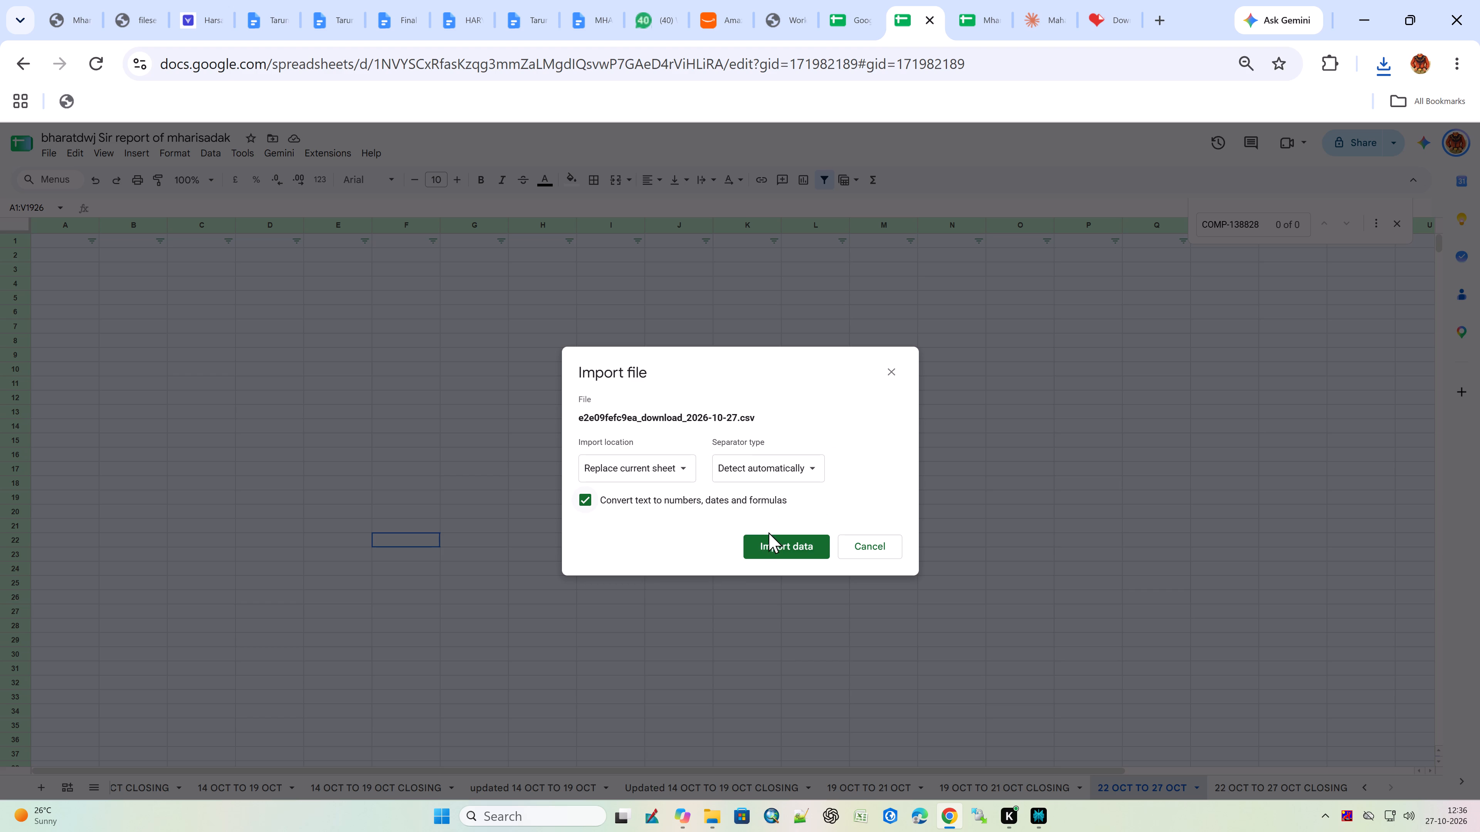
{"action": "left_click", "coordinate": [783, 546]}
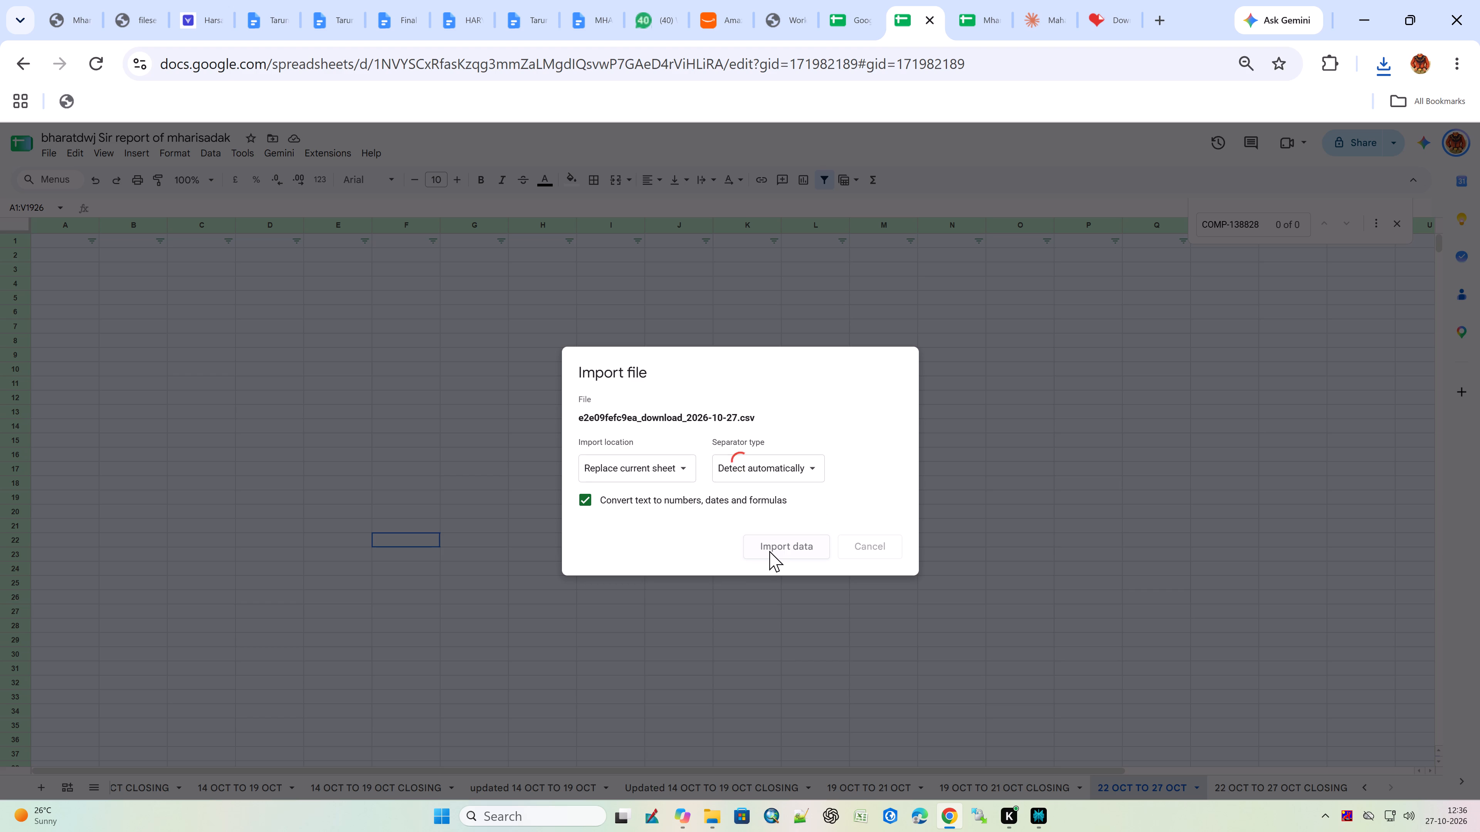
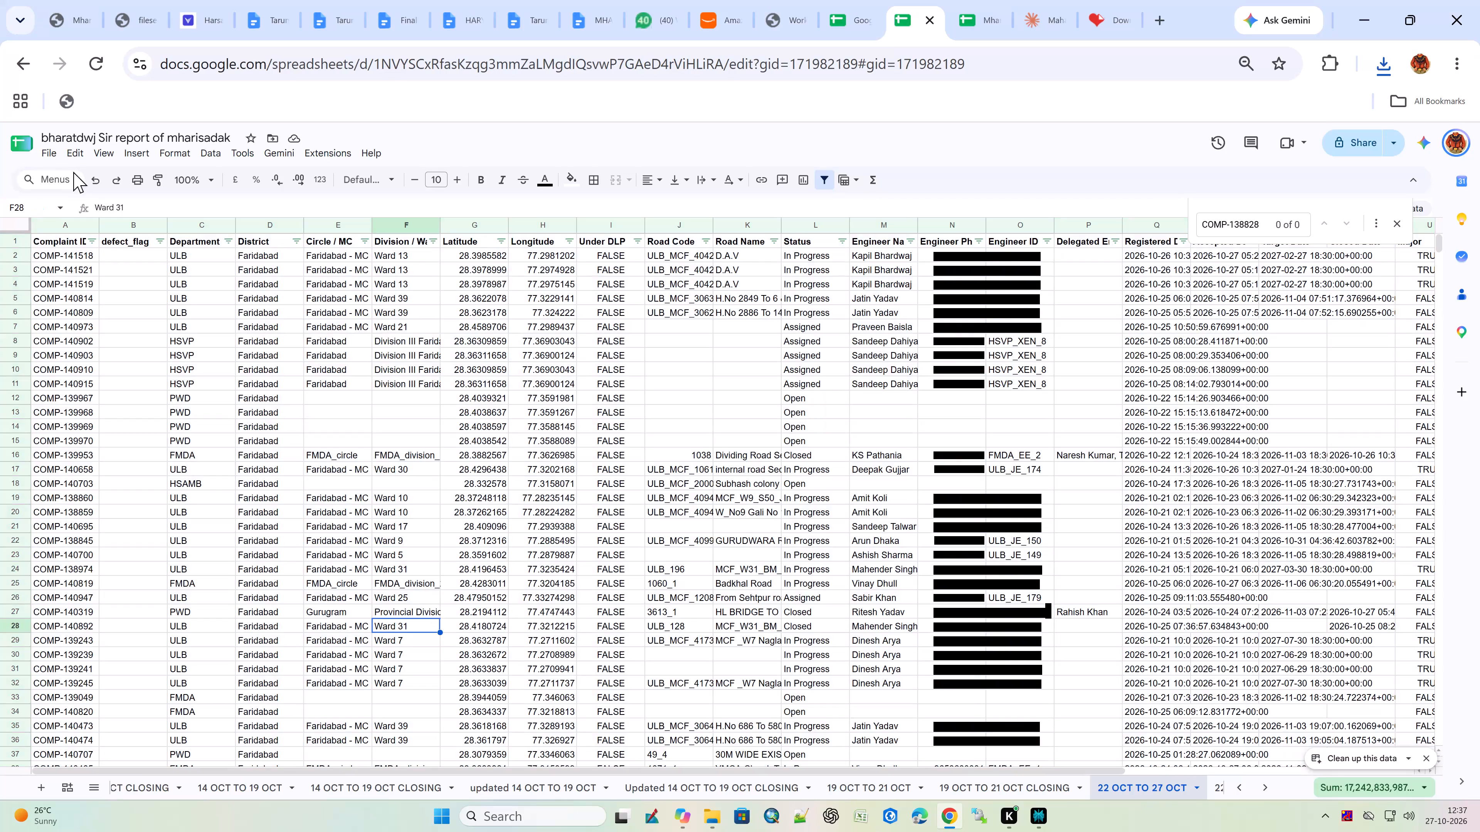
Remove the old filter from the 22 OCT TO 27 OCT sheet and create a fresh one on header row 1.
{"action": "left_click", "coordinate": [9, 241]}
{"action": "left_click", "coordinate": [830, 175]}
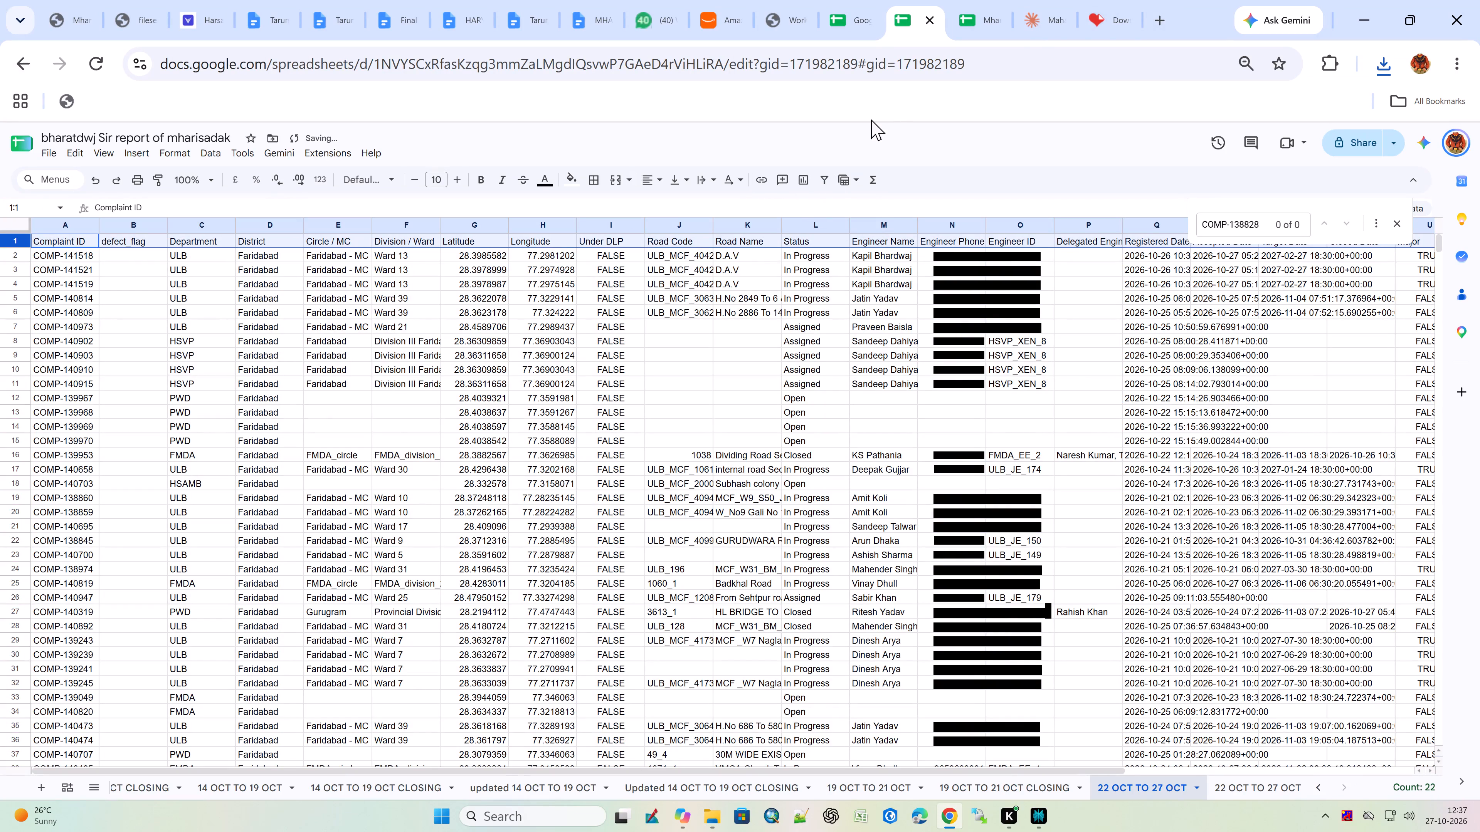
{"action": "left_click", "coordinate": [828, 184]}
{"action": "left_click", "coordinate": [143, 424]}
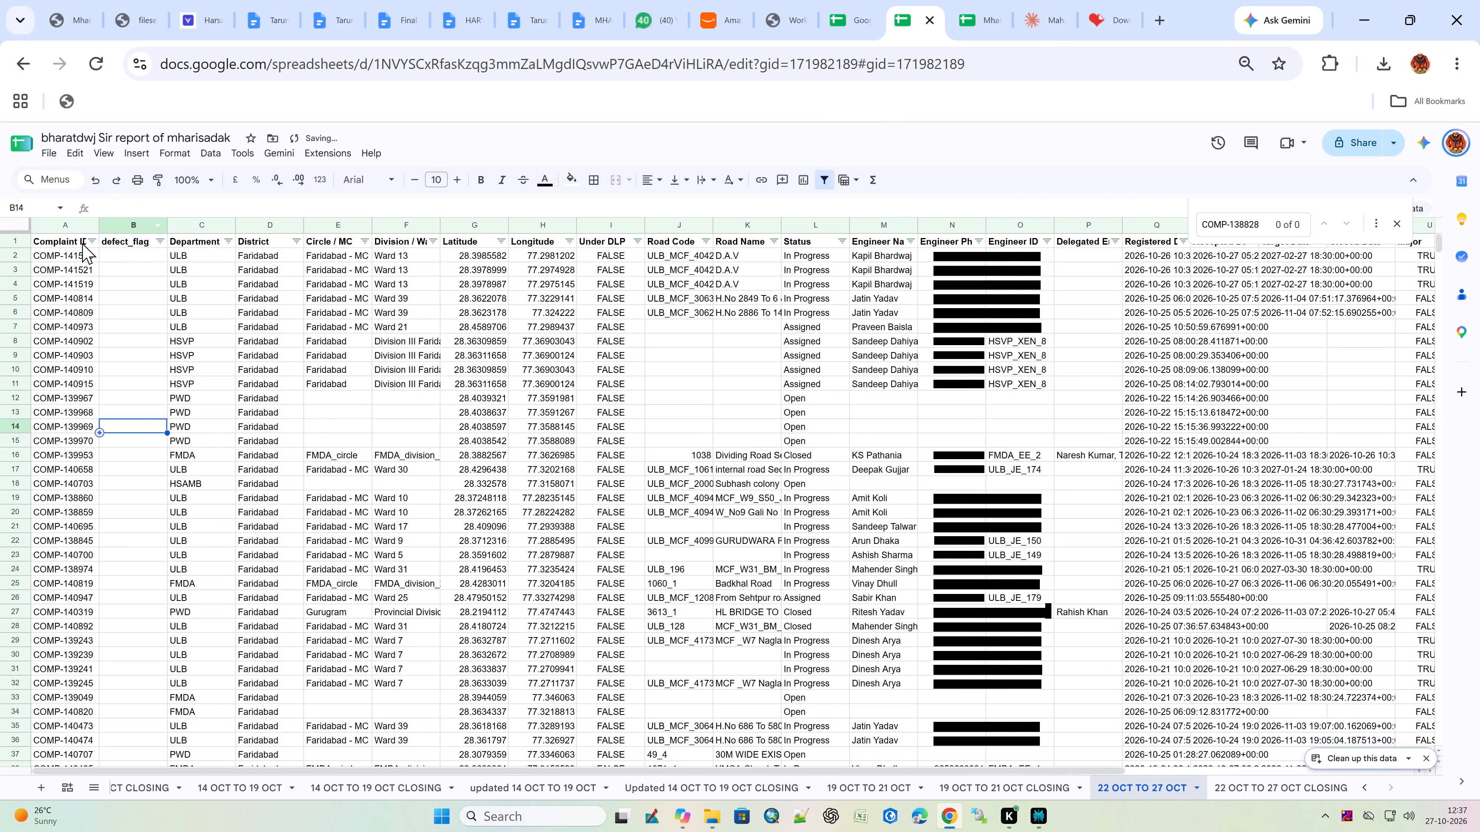
Sort the 22 OCT TO 27 OCT sheet by the Complaint ID column in A to Z order.
{"action": "left_click", "coordinate": [94, 240]}
{"action": "left_click_drag", "start_coordinate": [119, 273], "coordinate": [124, 272]}
{"action": "left_click", "coordinate": [125, 271]}
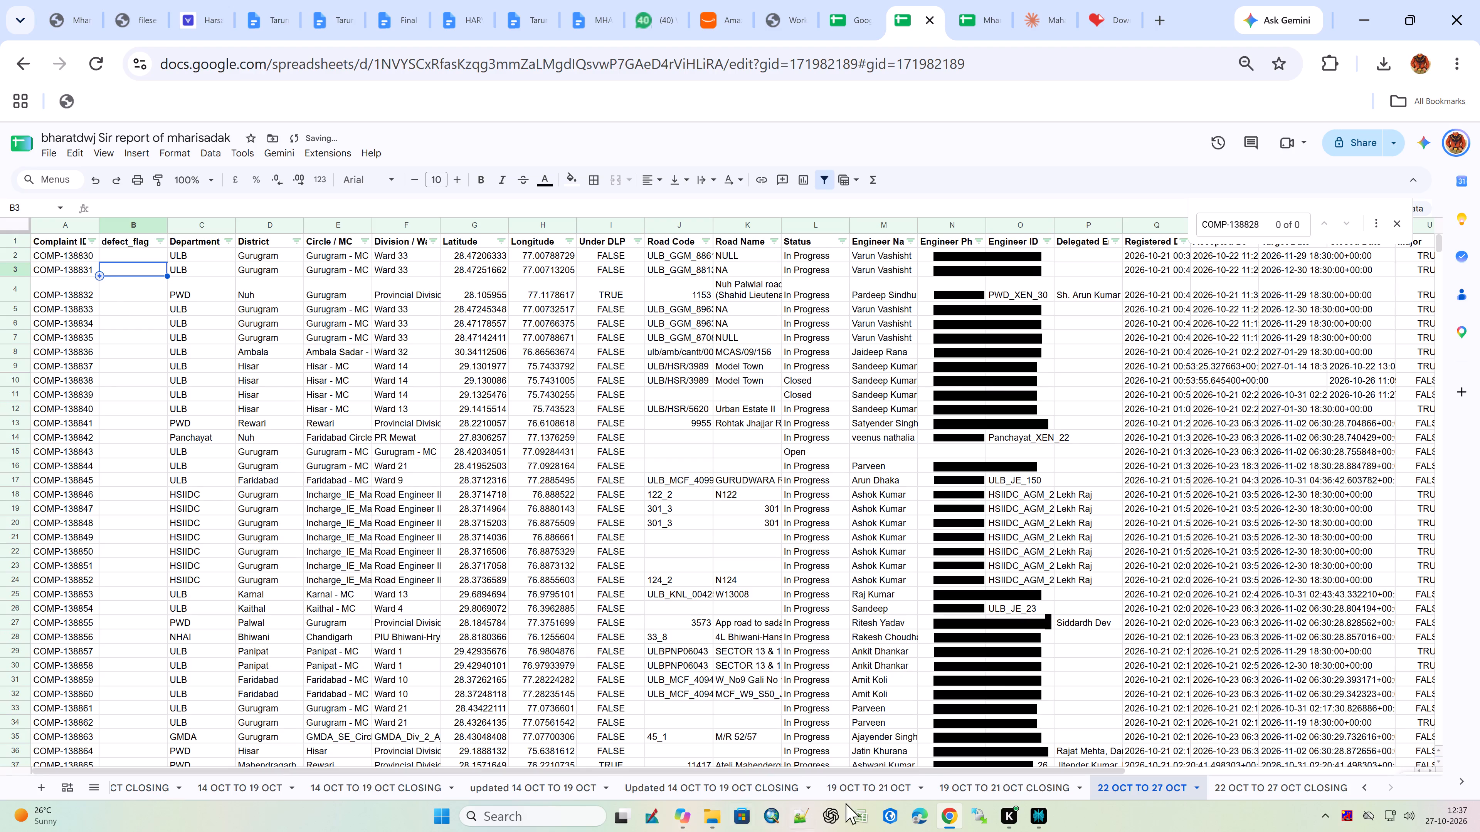
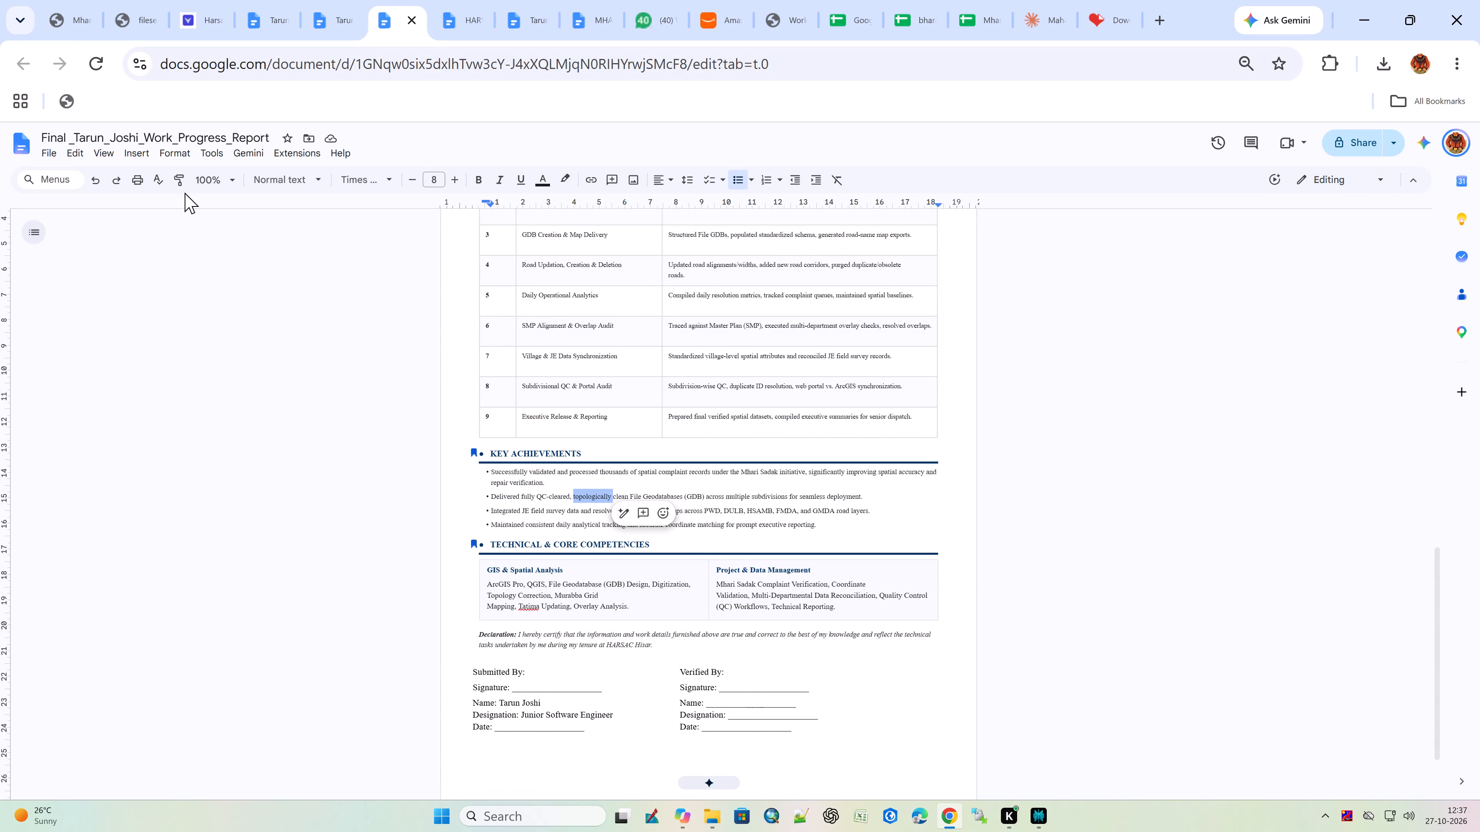
Apply the formatting of the selected Key Achievements text to the whole Submitted By / Verified By signature block with Paint format.
{"action": "left_click", "coordinate": [180, 178]}
{"action": "left_click_drag", "start_coordinate": [472, 675], "coordinate": [886, 796]}
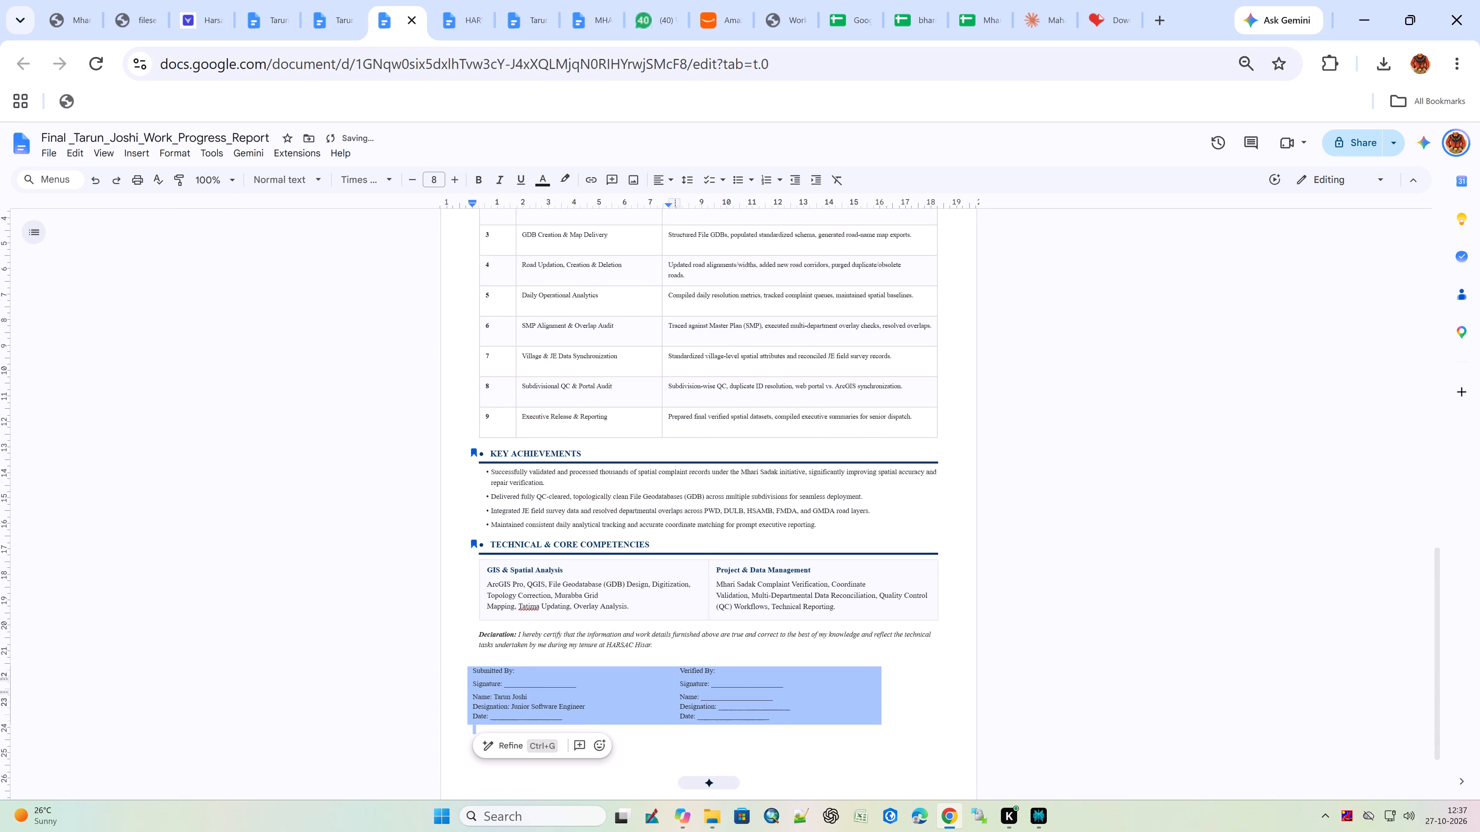
{"action": "left_click", "coordinate": [836, 768]}
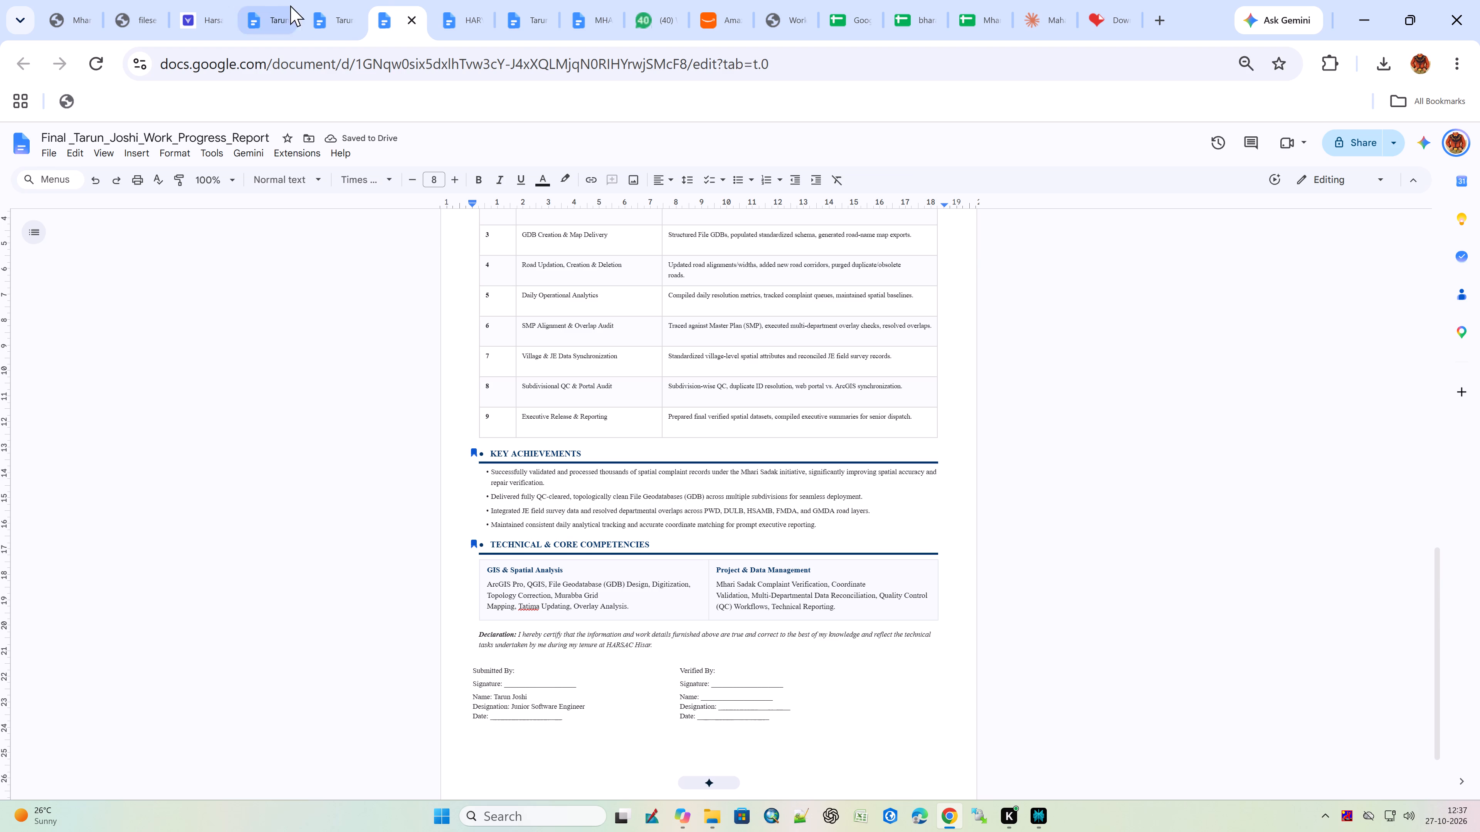
Copy the verifier's titled name from the MHARI SADAK work progress report and paste it over the blank Name line under Verified By in the final report.
{"action": "left_click", "coordinate": [518, 17]}
{"action": "left_click", "coordinate": [720, 576]}
{"action": "scroll", "coordinate": [720, 576], "scroll_direction": "down", "scroll_amount": 8}
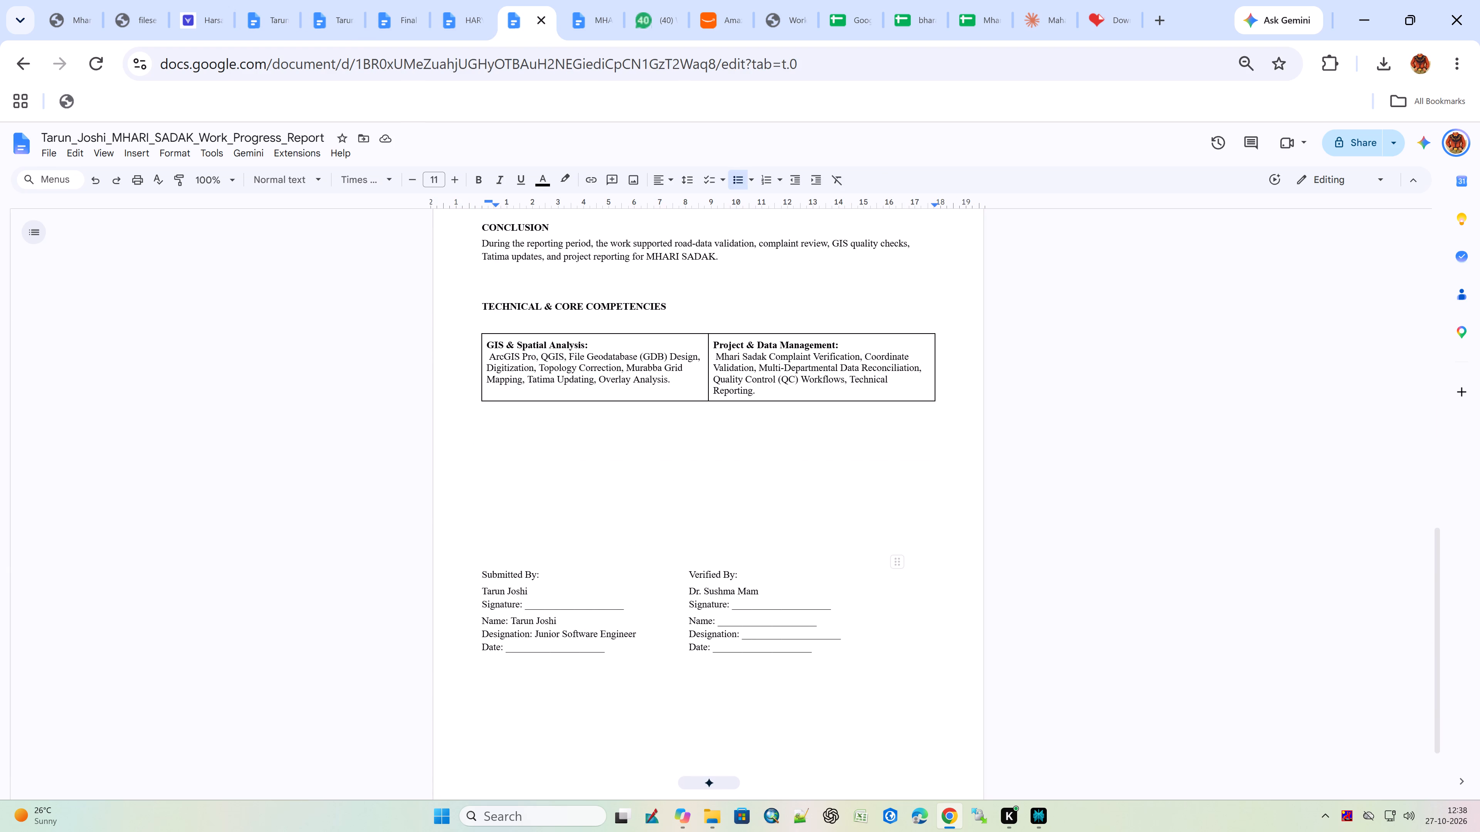
{"action": "left_click_drag", "start_coordinate": [763, 594], "coordinate": [698, 595]}
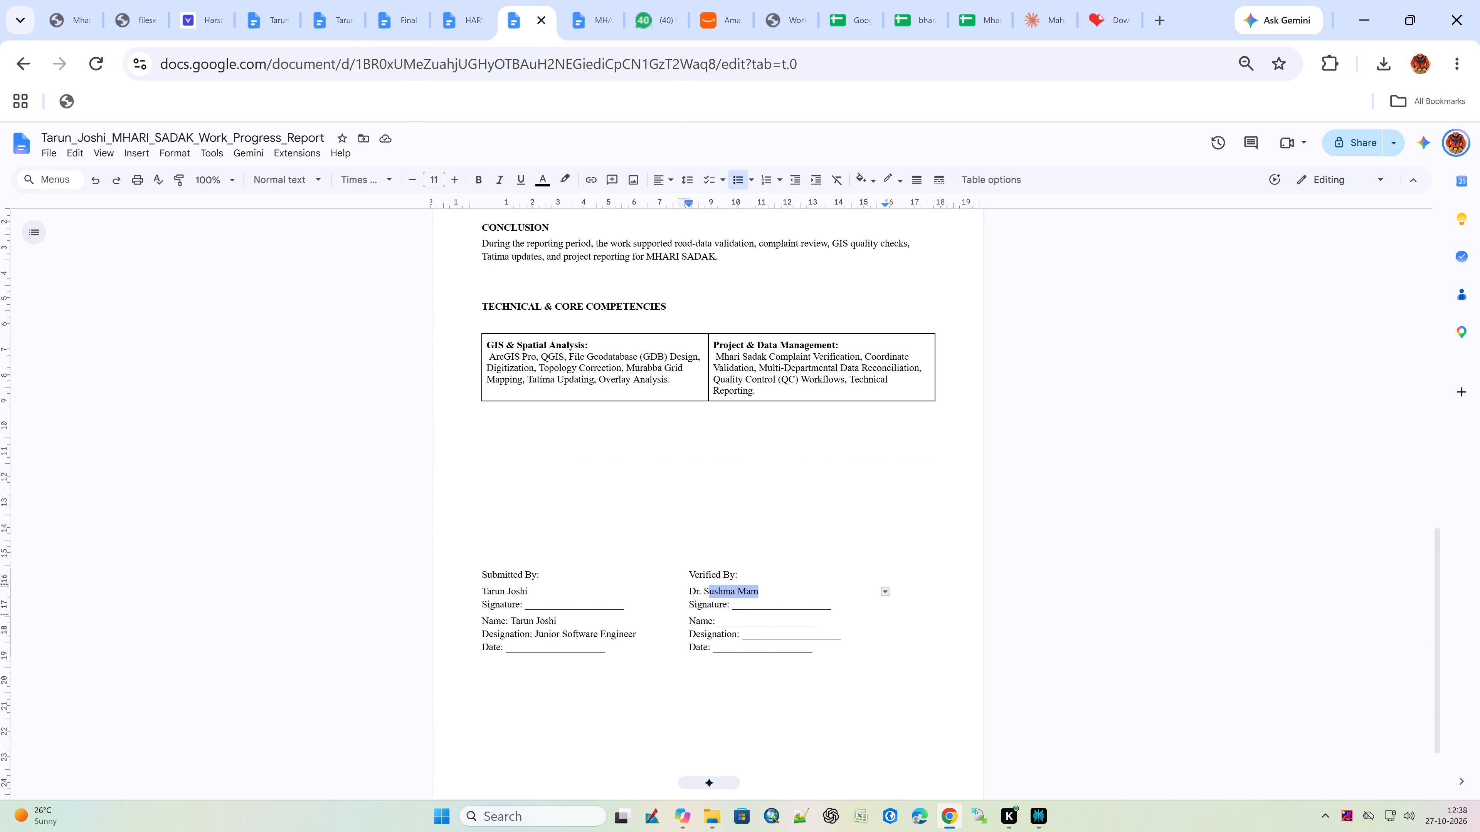
{"action": "left_click_drag", "start_coordinate": [698, 595], "coordinate": [691, 594]}
{"action": "key", "text": "ctrl+c"}
{"action": "key", "text": "ctrl+c"}
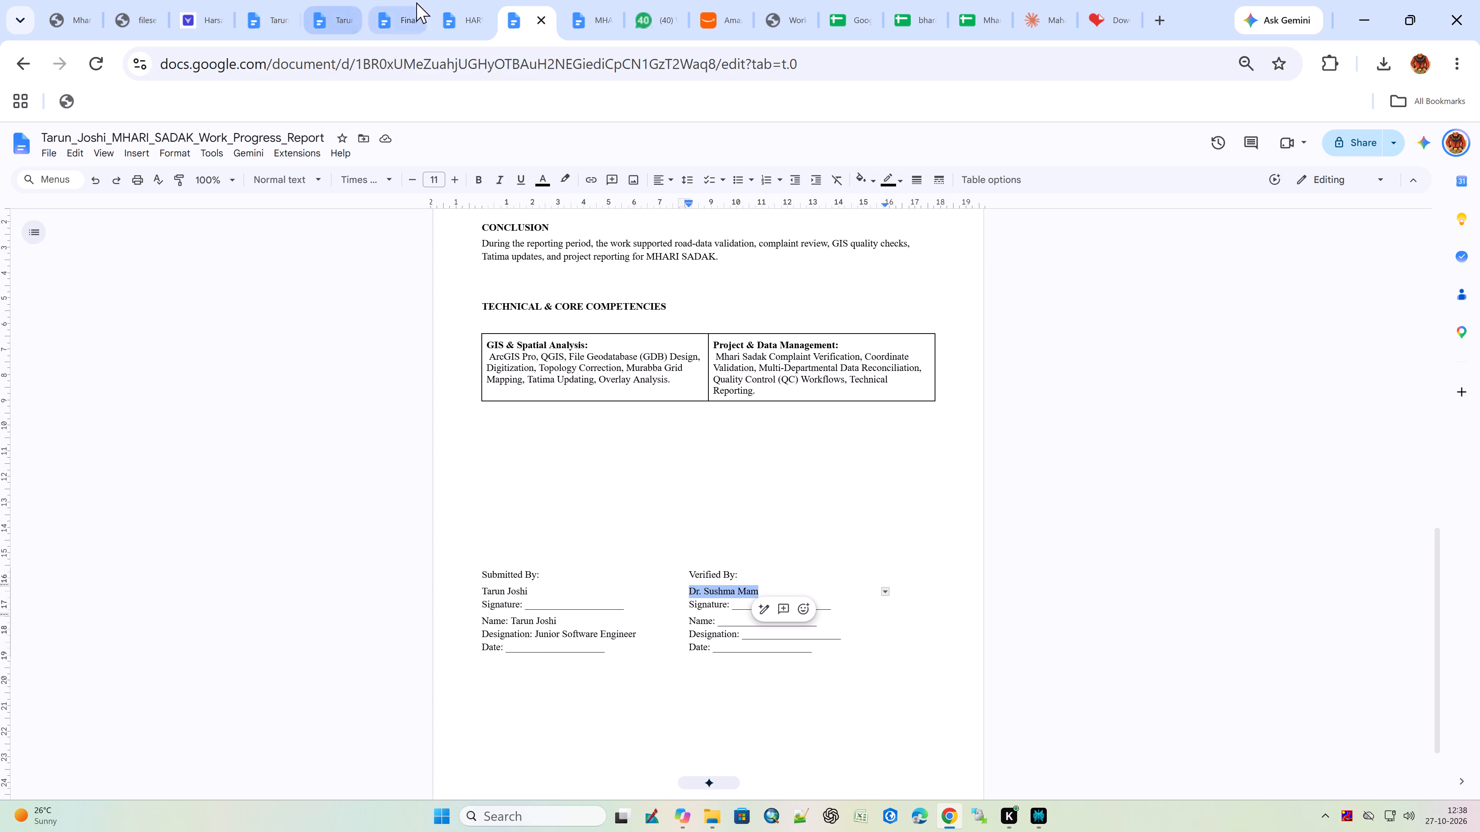
{"action": "left_click", "coordinate": [399, 0]}
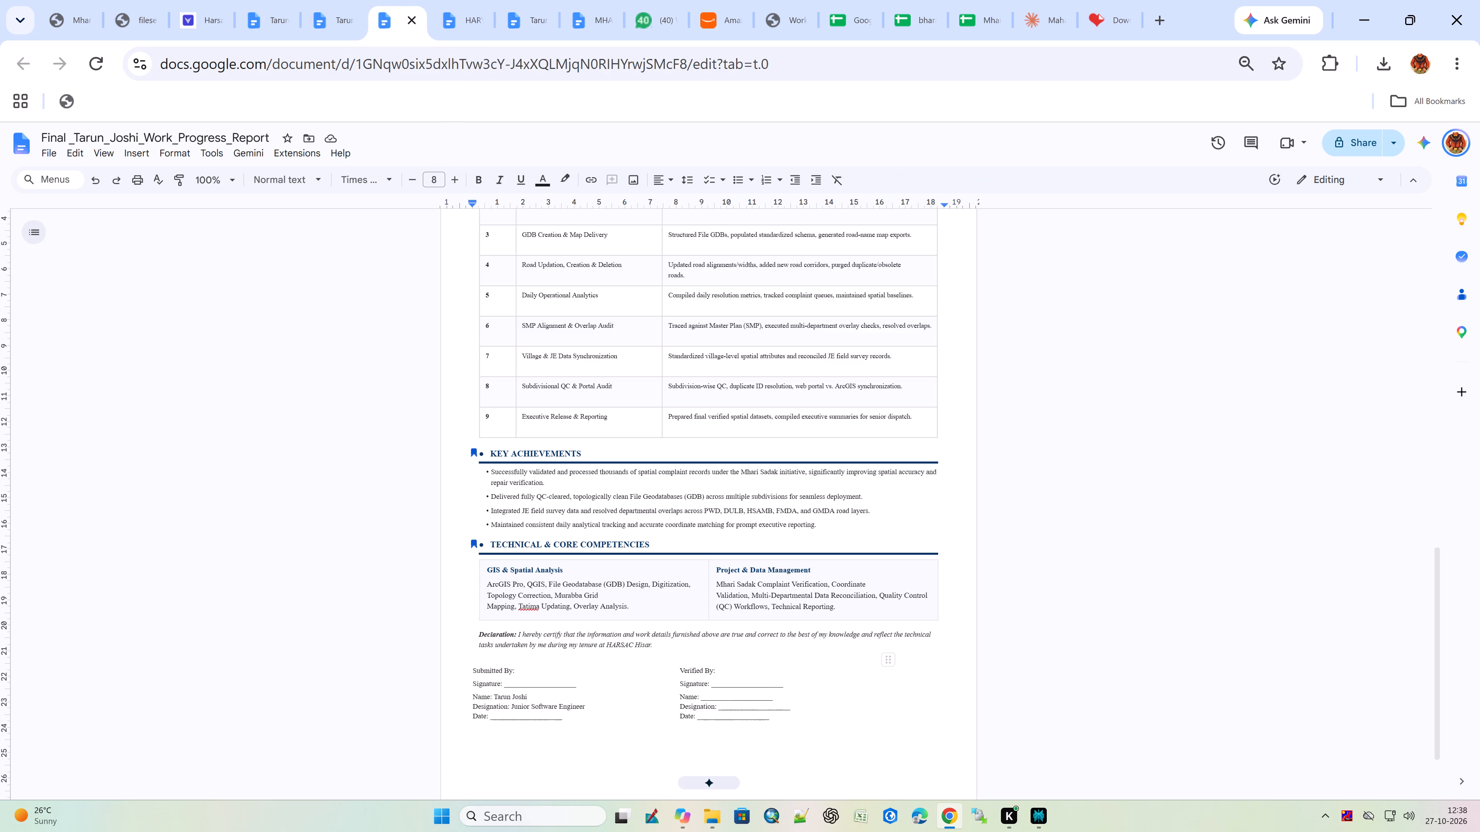
{"action": "left_click_drag", "start_coordinate": [775, 698], "coordinate": [701, 685]}
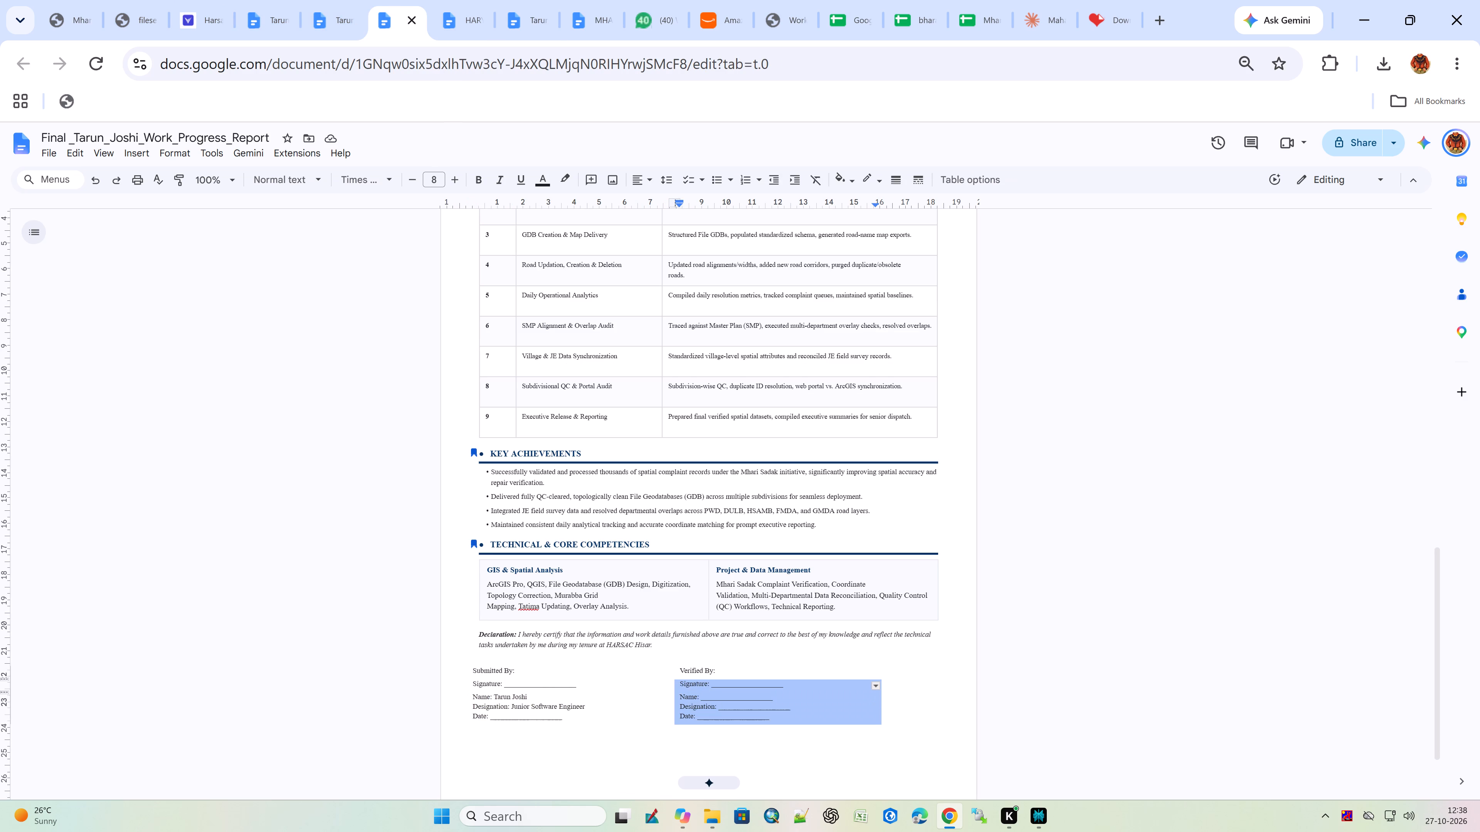
{"action": "left_click_drag", "start_coordinate": [701, 685], "coordinate": [701, 699]}
{"action": "key", "text": "ctrl+v"}
Match the pasted verifier name to the formatting of its Name label with Paint format and save the report.
{"action": "double_click", "coordinate": [690, 698]}
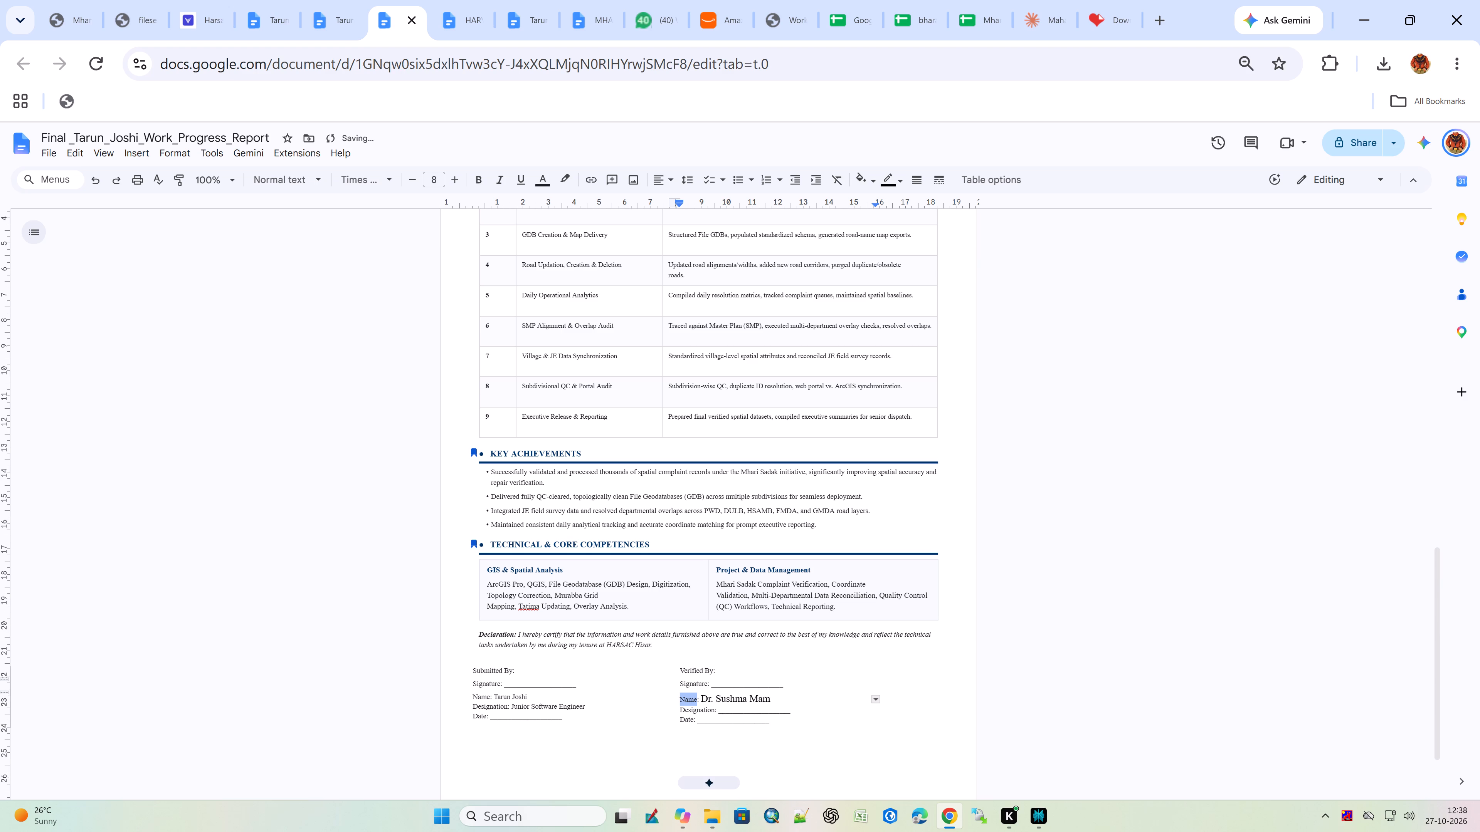
{"action": "left_click", "coordinate": [176, 185]}
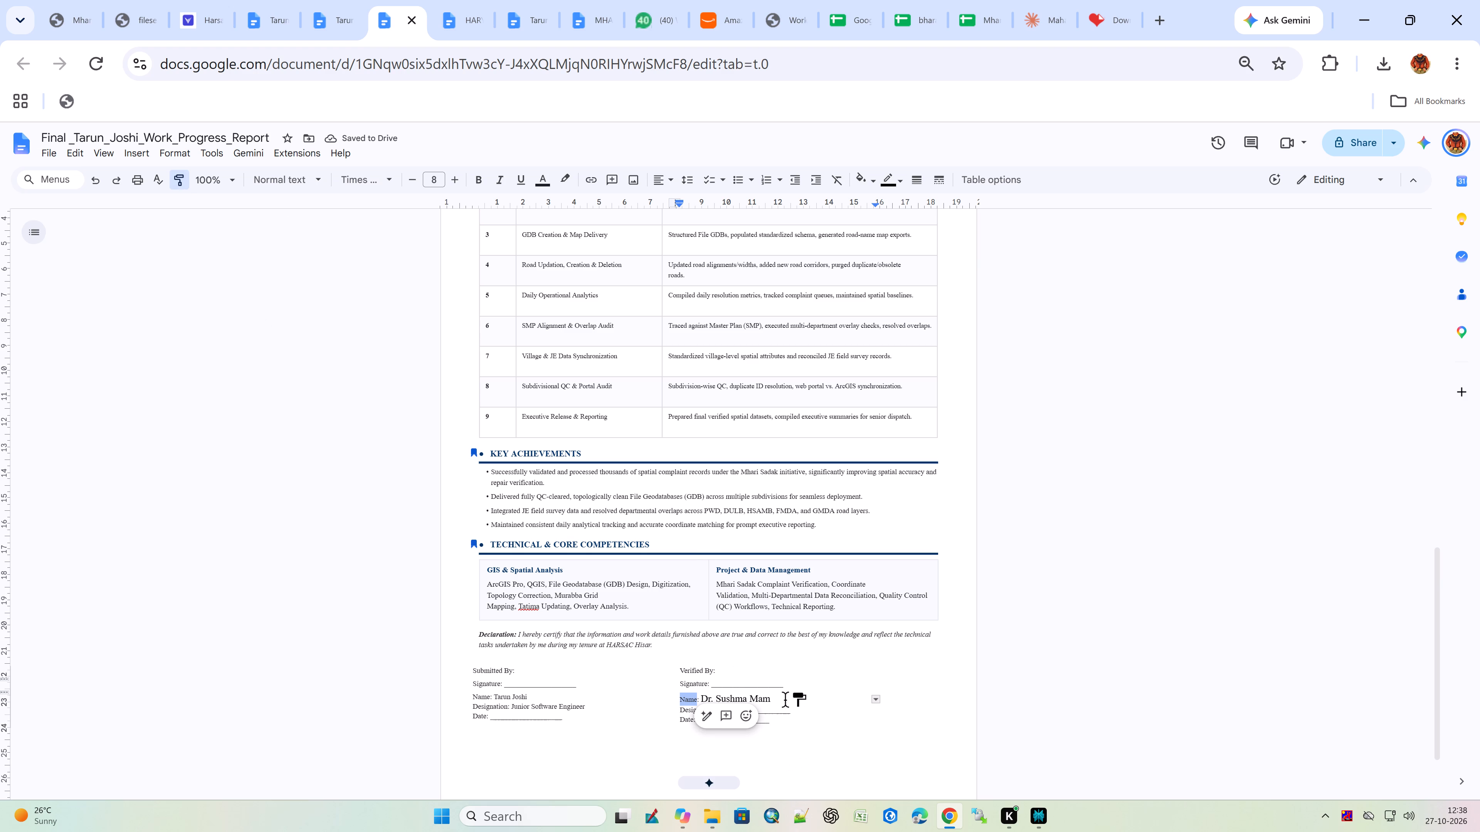
{"action": "left_click_drag", "start_coordinate": [781, 699], "coordinate": [703, 696]}
{"action": "left_click", "coordinate": [715, 742]}
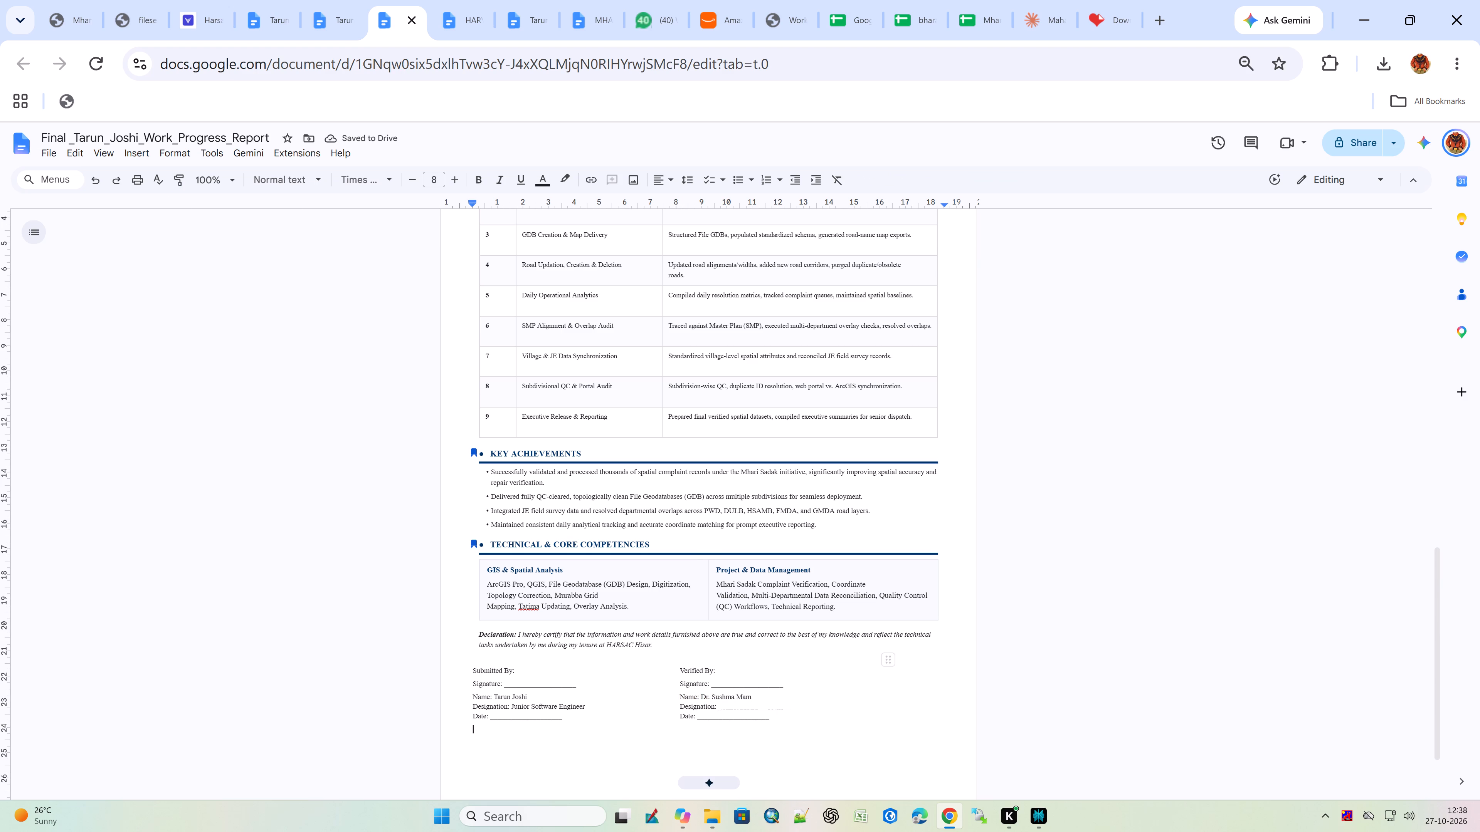
{"action": "left_click", "coordinate": [489, 748]}
{"action": "key", "text": "ctrl+s"}
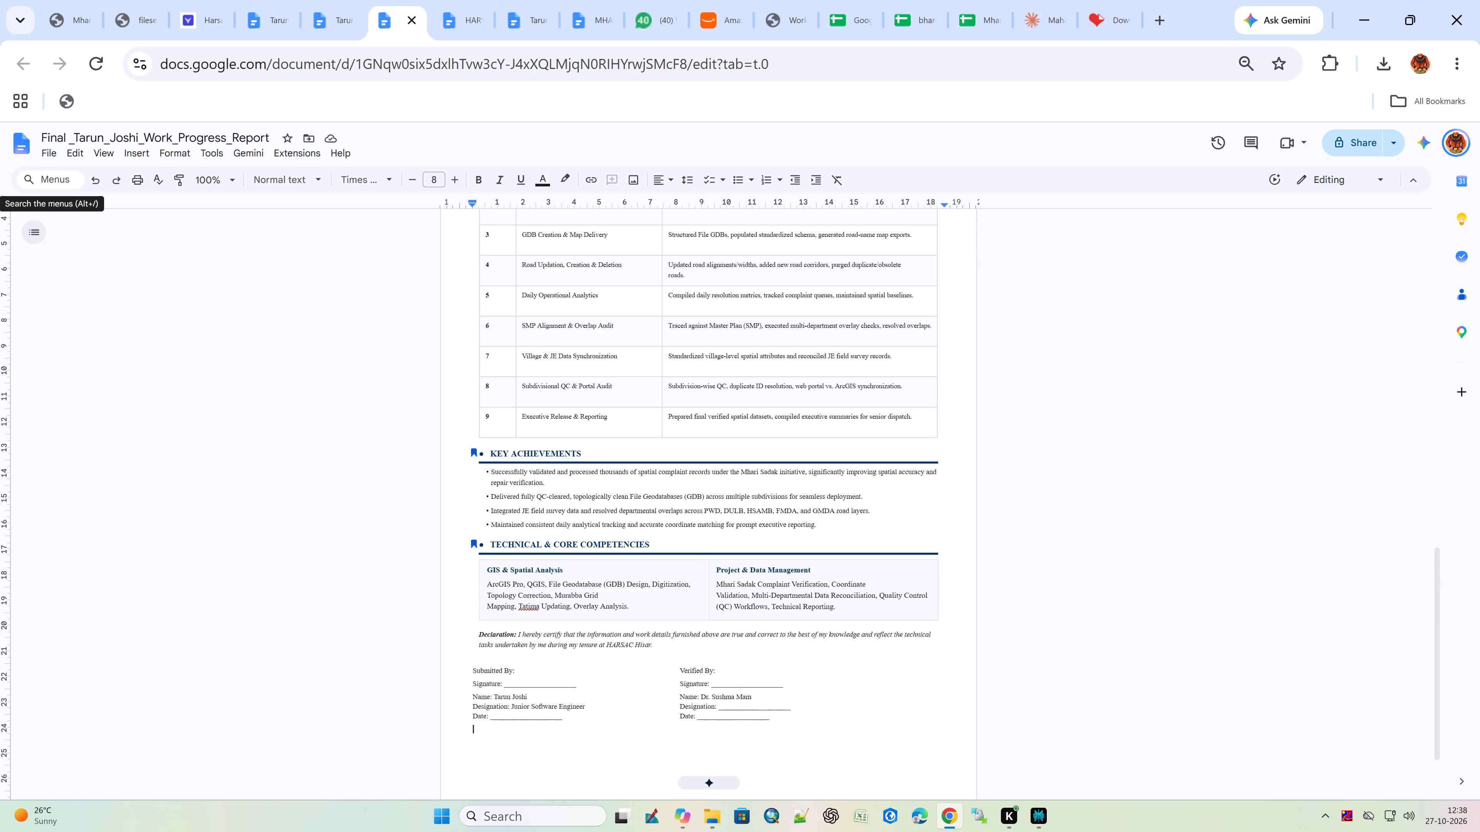
Download the final work progress report as a PDF document.
{"action": "left_click", "coordinate": [52, 149]}
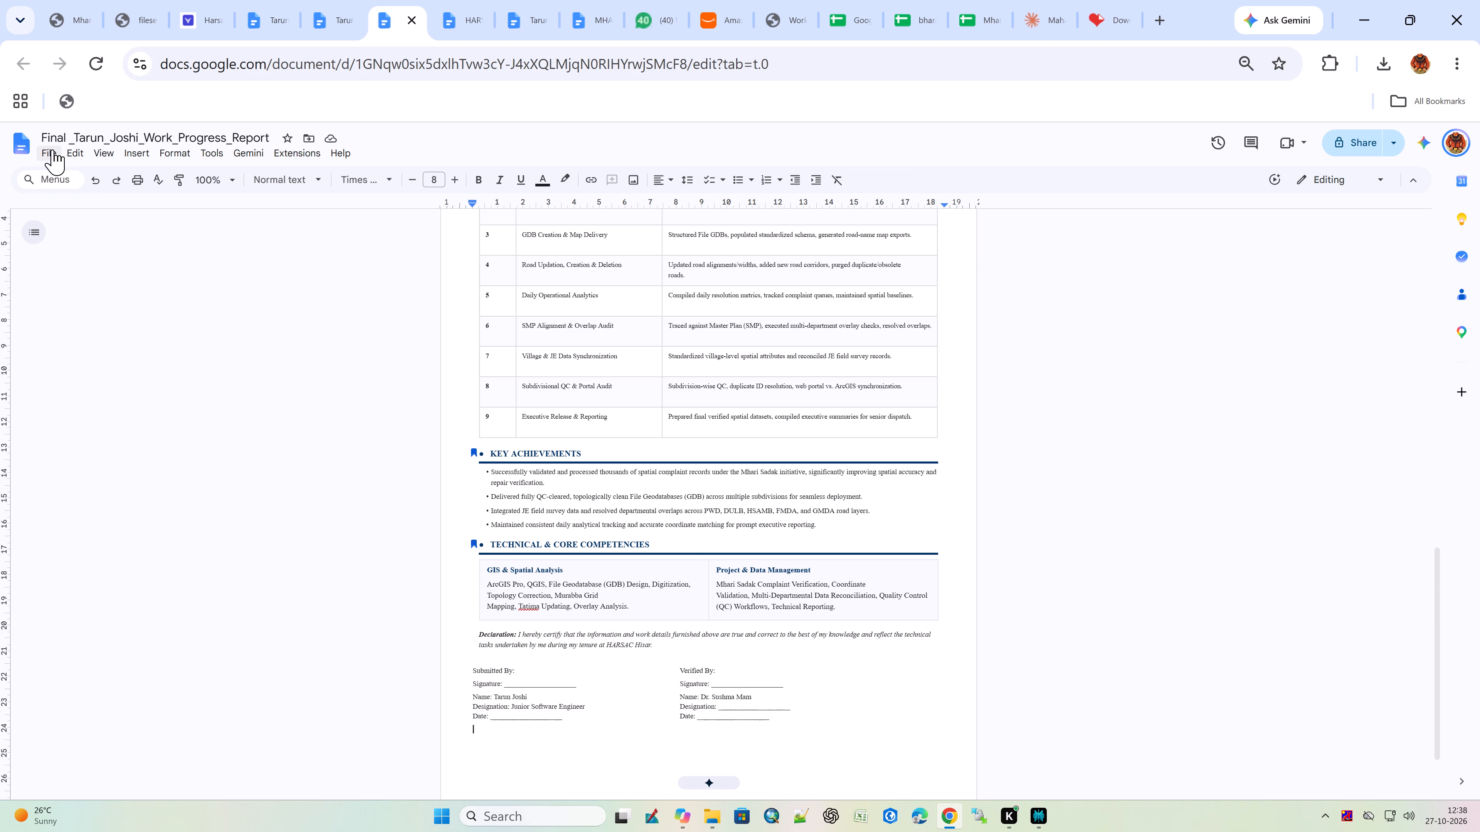
{"action": "left_click", "coordinate": [124, 288]}
{"action": "left_click", "coordinate": [324, 313]}
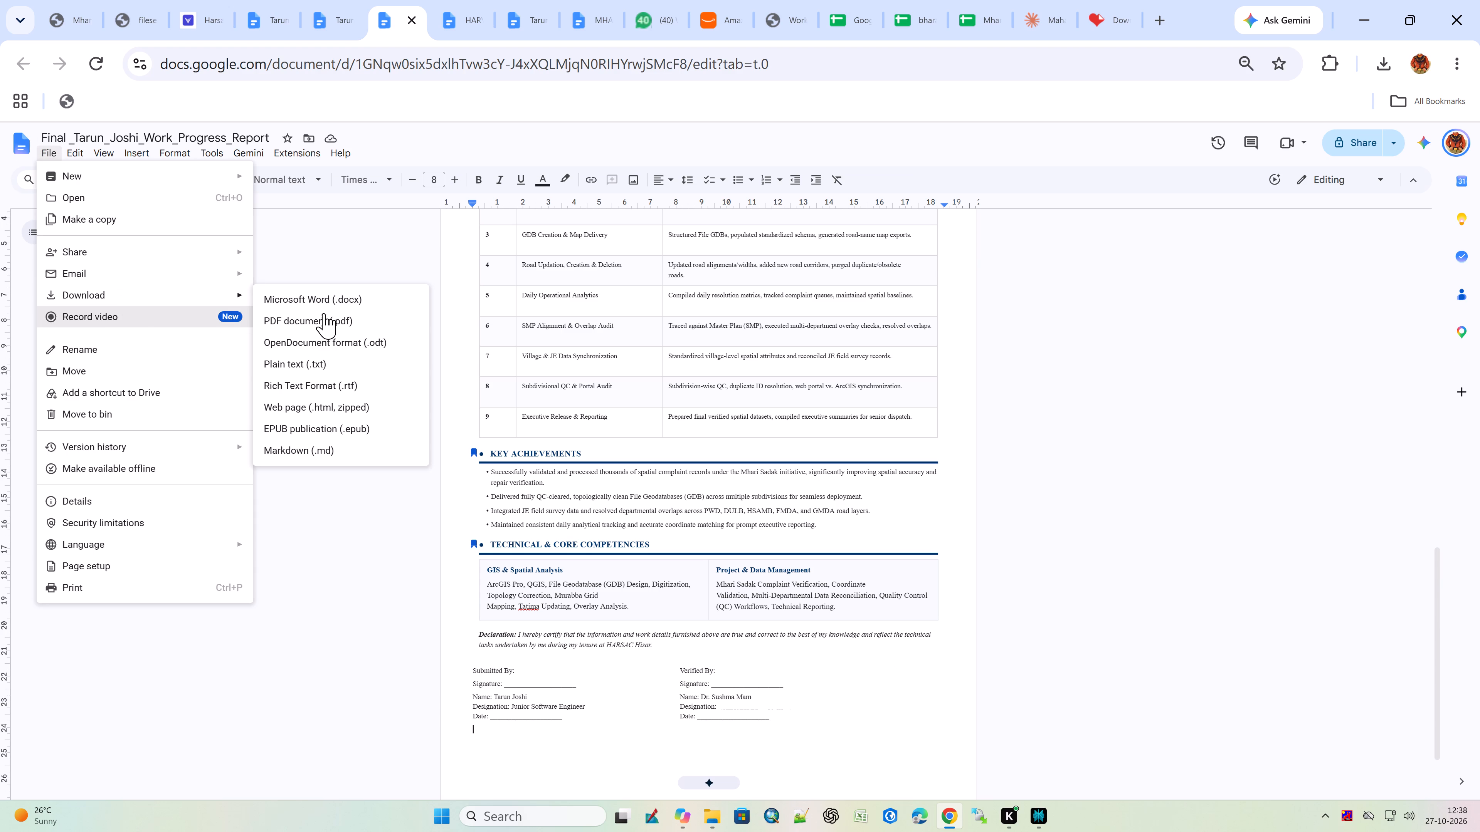
Bring up the download format choices for the final work progress report again.
{"action": "left_click", "coordinate": [55, 153]}
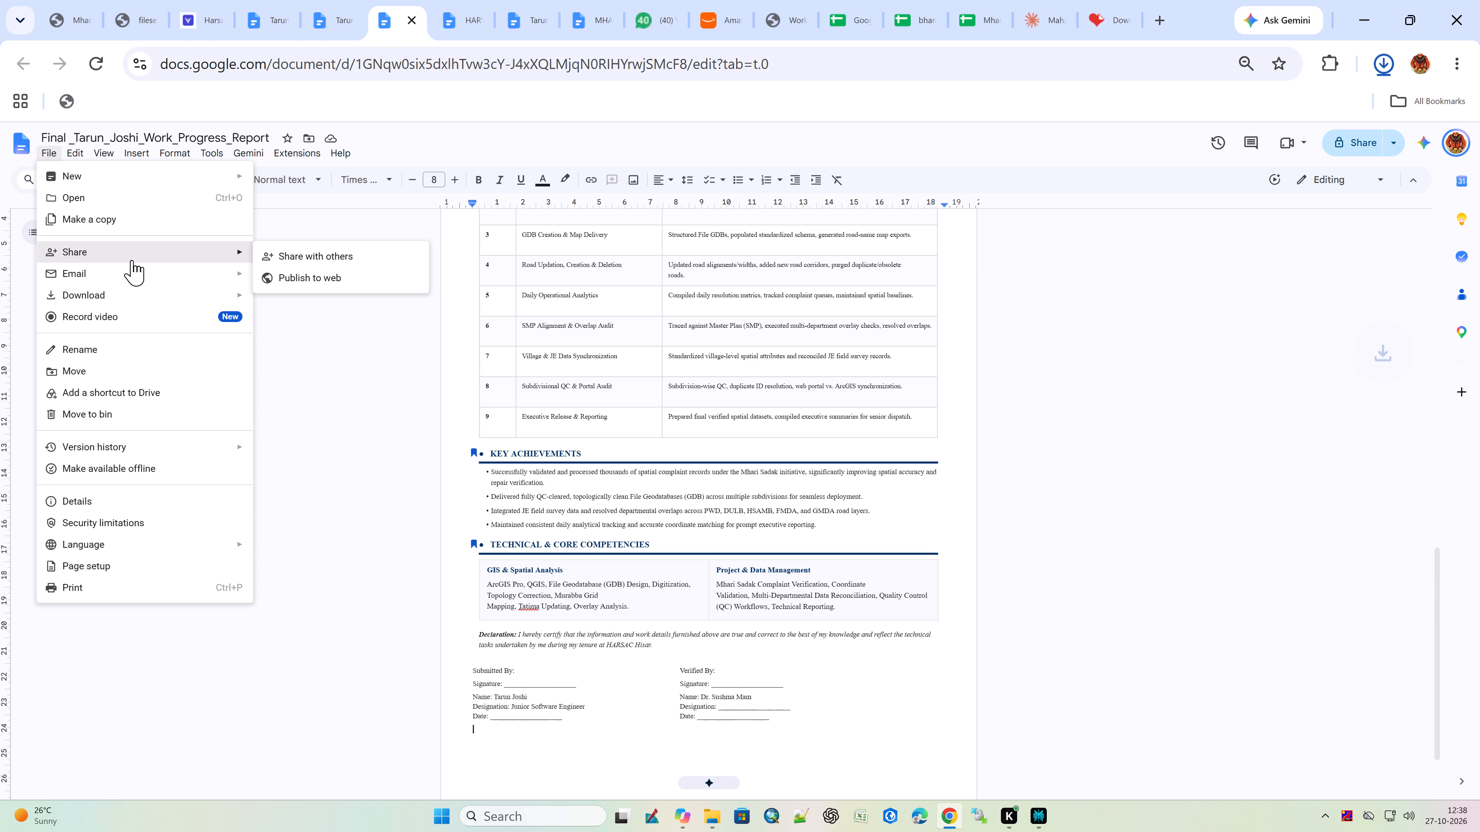
{"action": "left_click", "coordinate": [140, 292]}
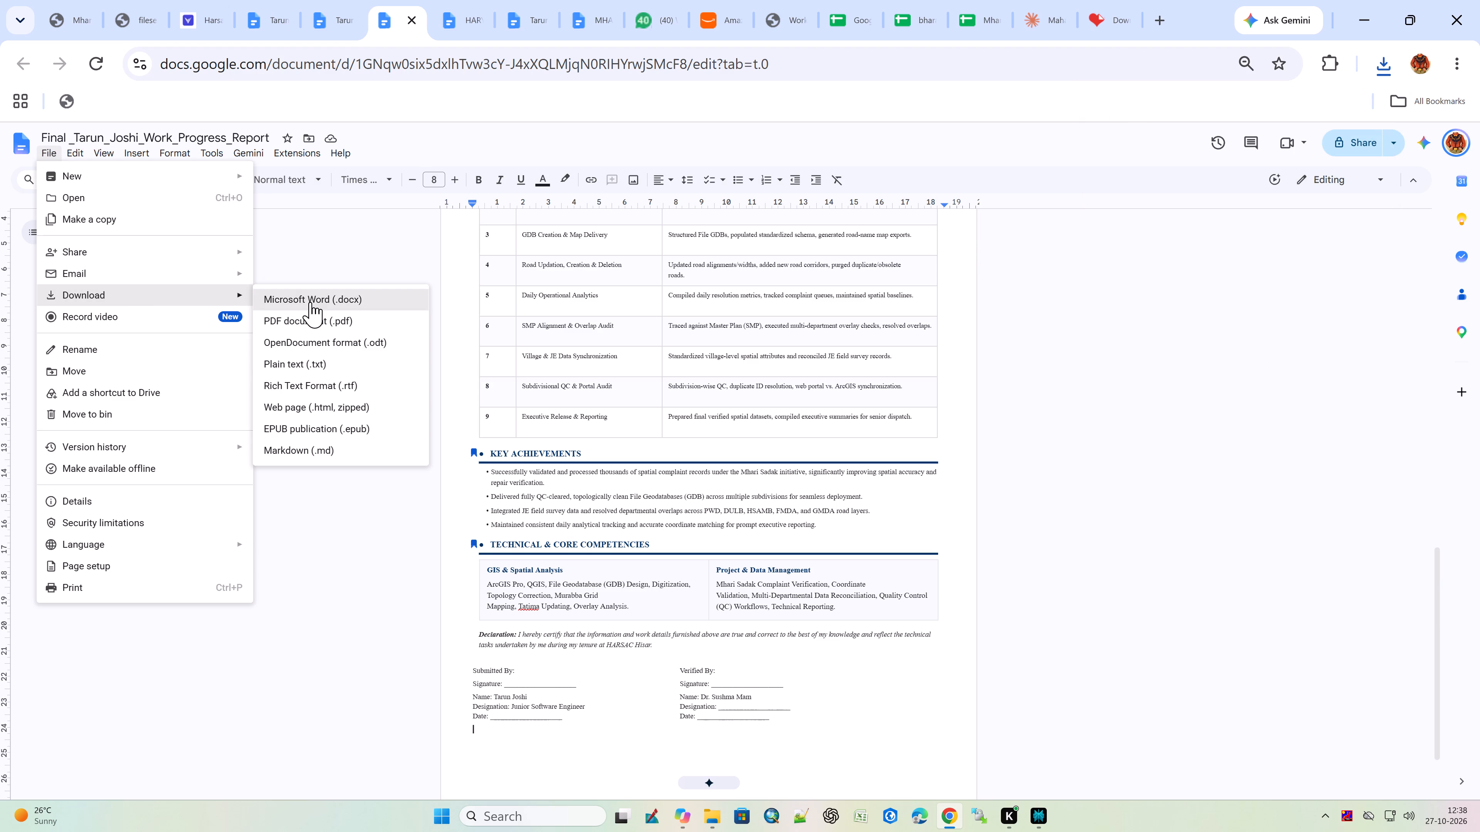
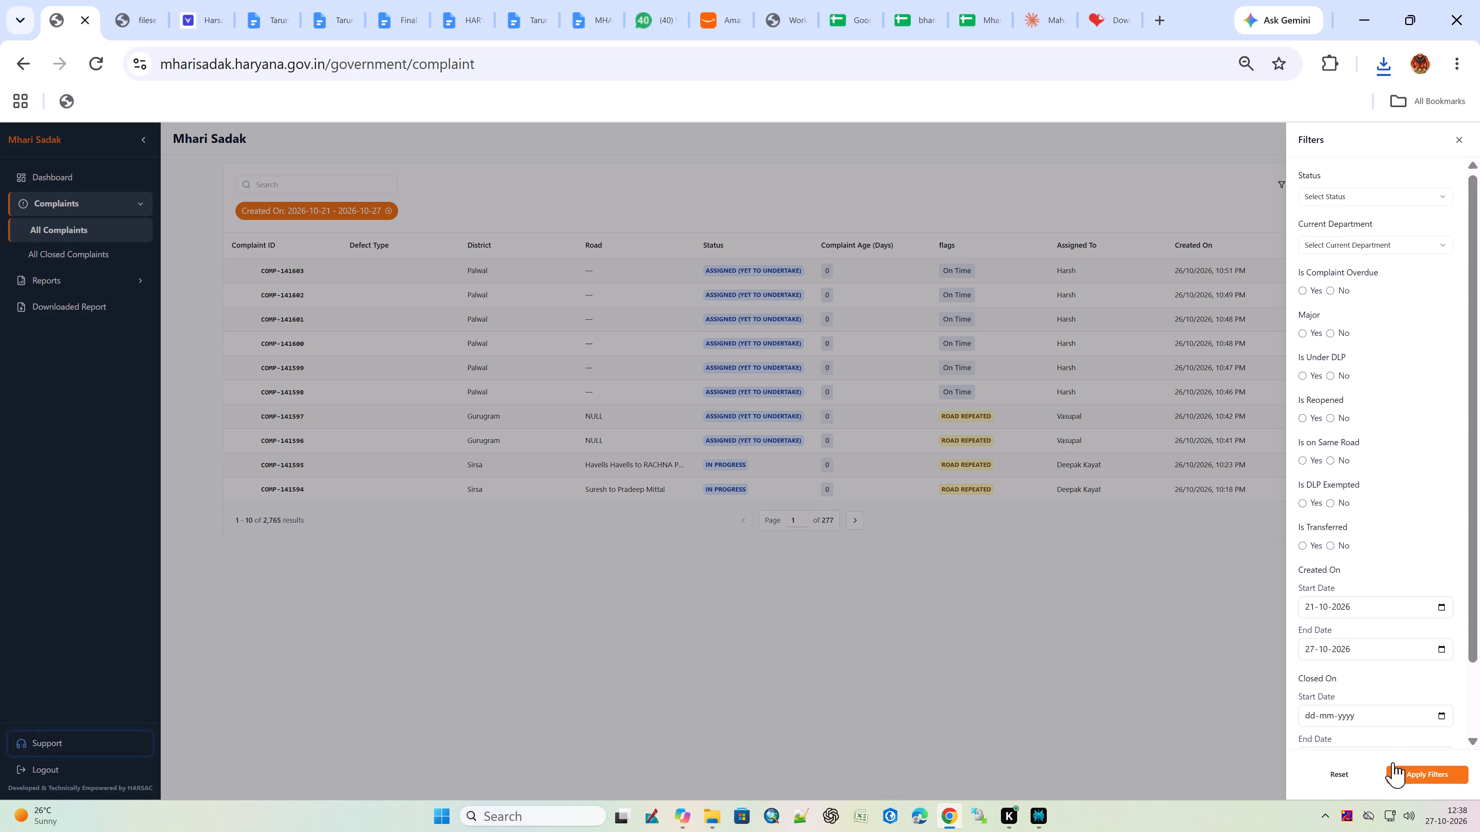
In the complaints filters, set the Created On start date to 20-10-2026 and apply the filters.
{"action": "left_click", "coordinate": [1443, 604]}
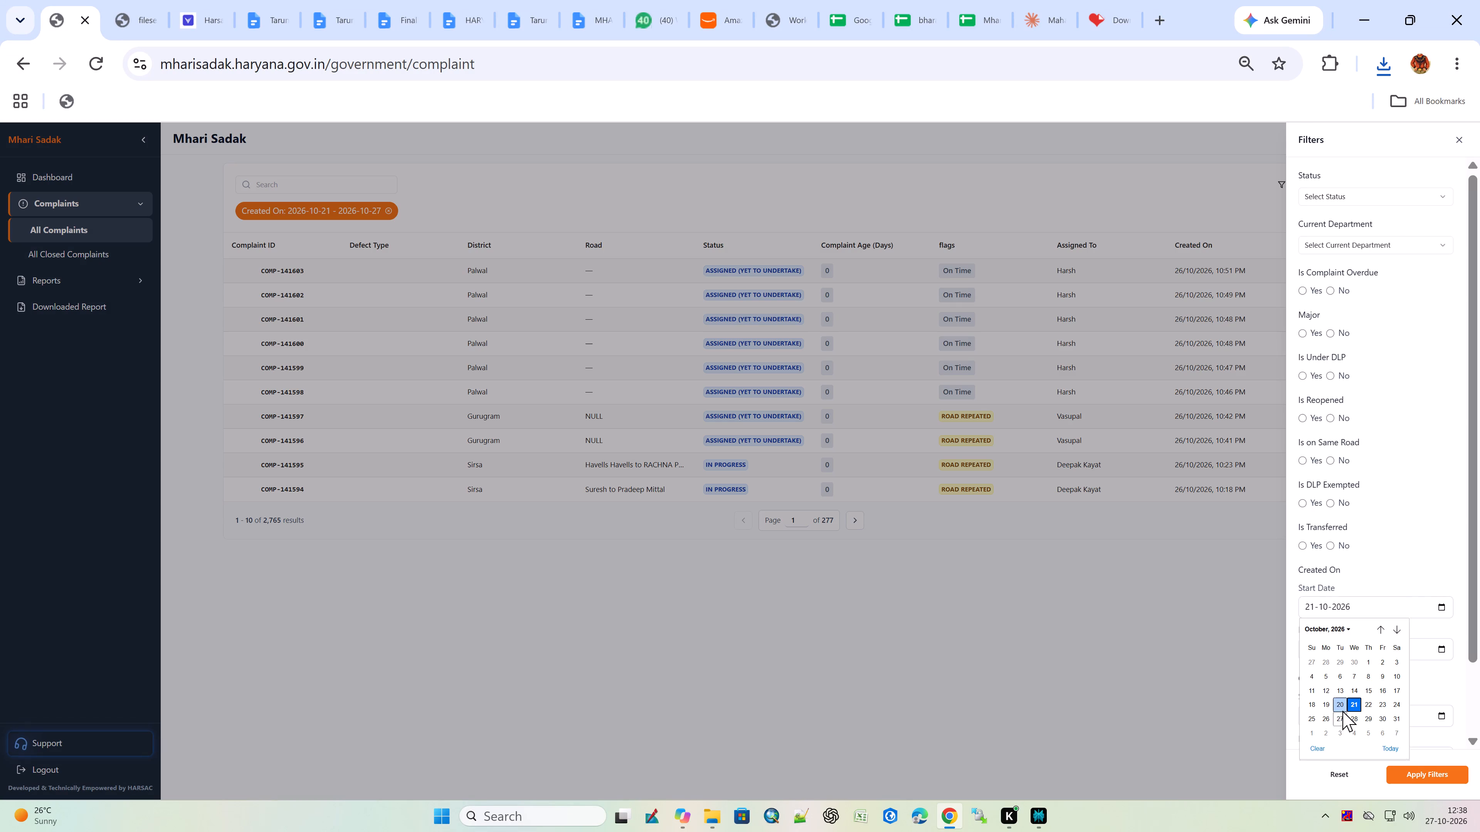
{"action": "left_click", "coordinate": [1342, 711]}
{"action": "left_click", "coordinate": [1429, 768]}
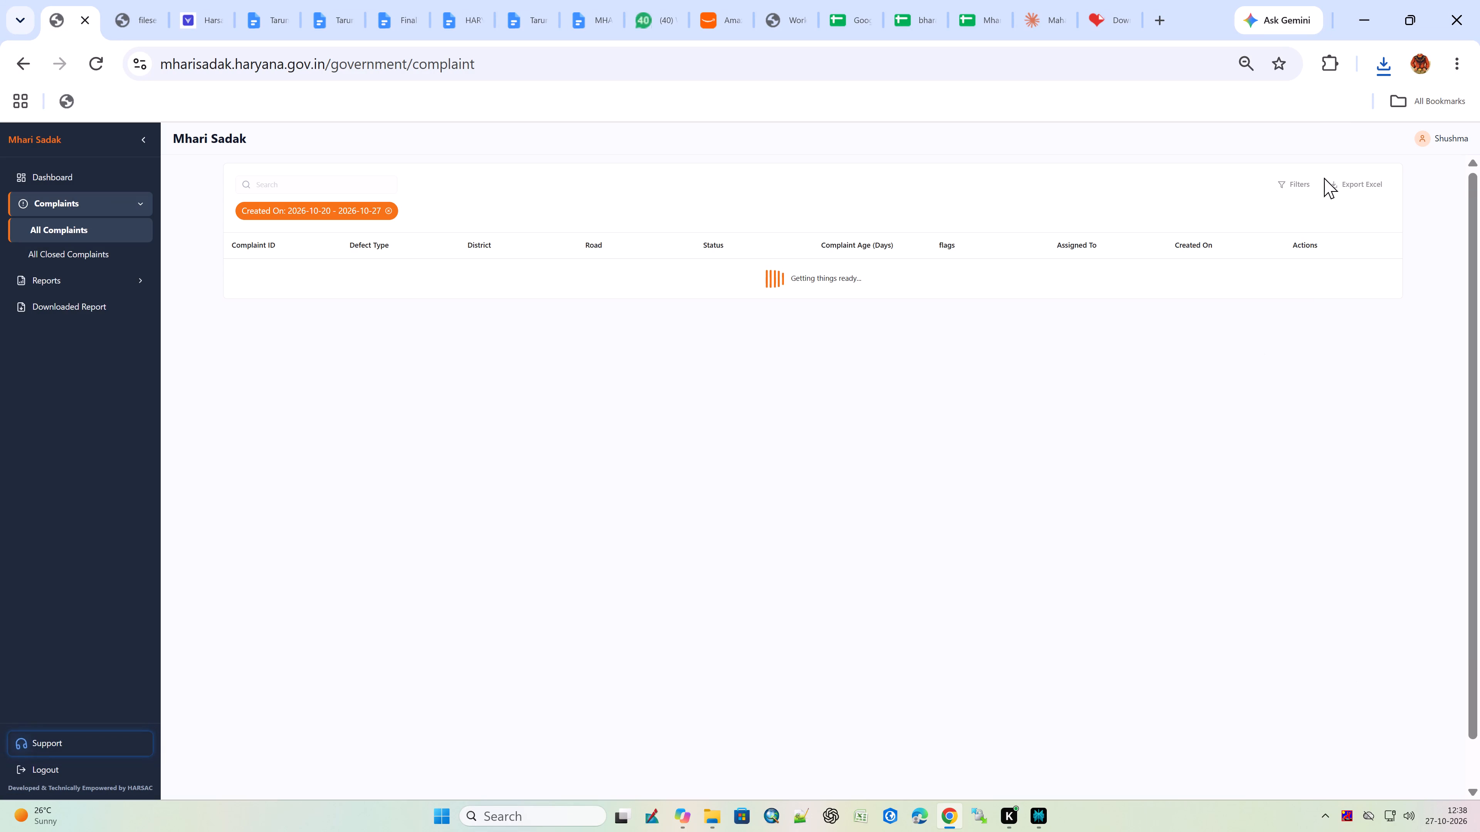
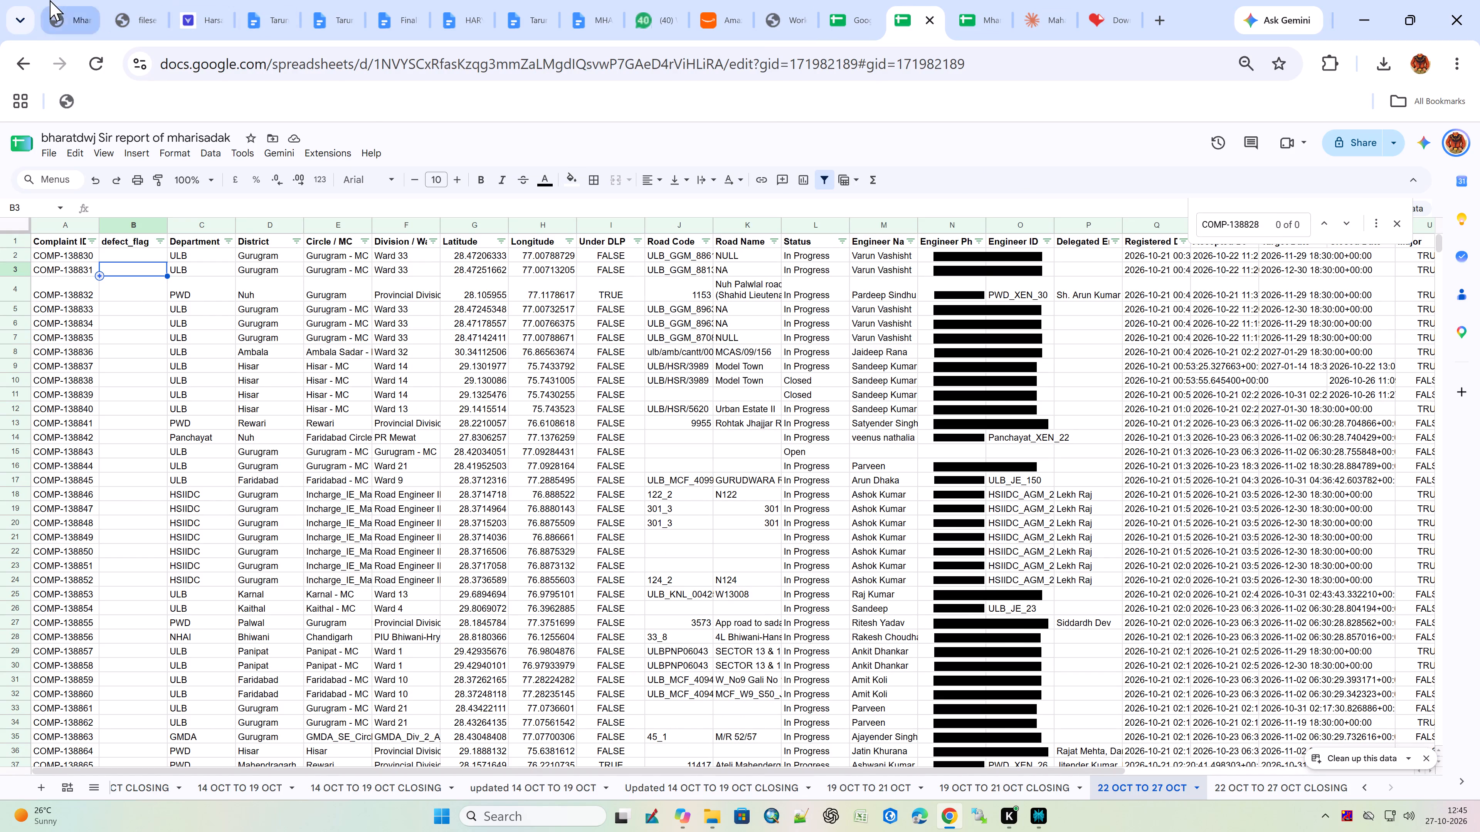
On the Mhari Sadak portal, refresh the downloaded reports and download the complaint report created 27/10/2026, 12:38 PM.
{"action": "left_click", "coordinate": [87, 289]}
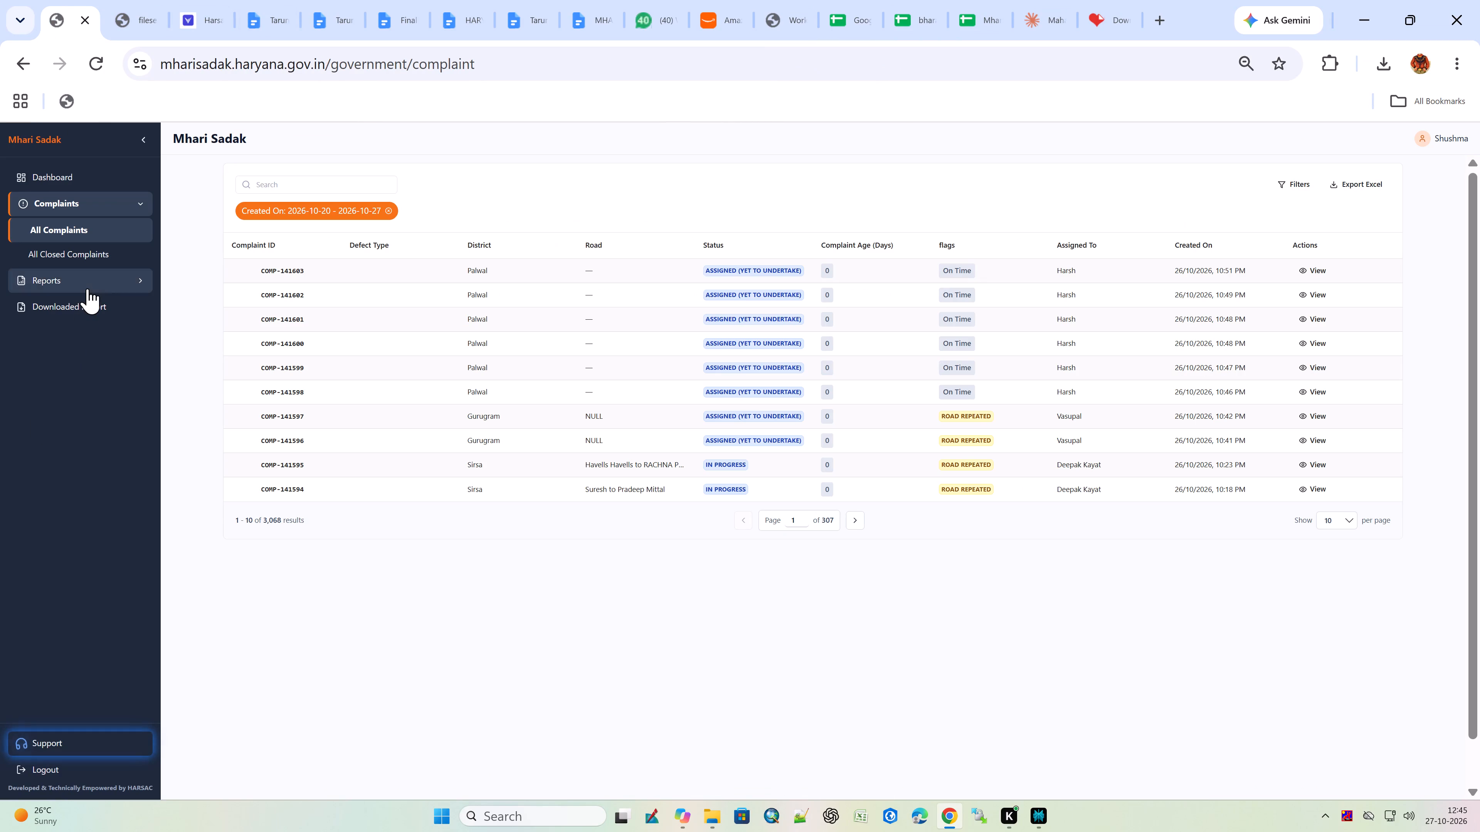
{"action": "left_click", "coordinate": [76, 374]}
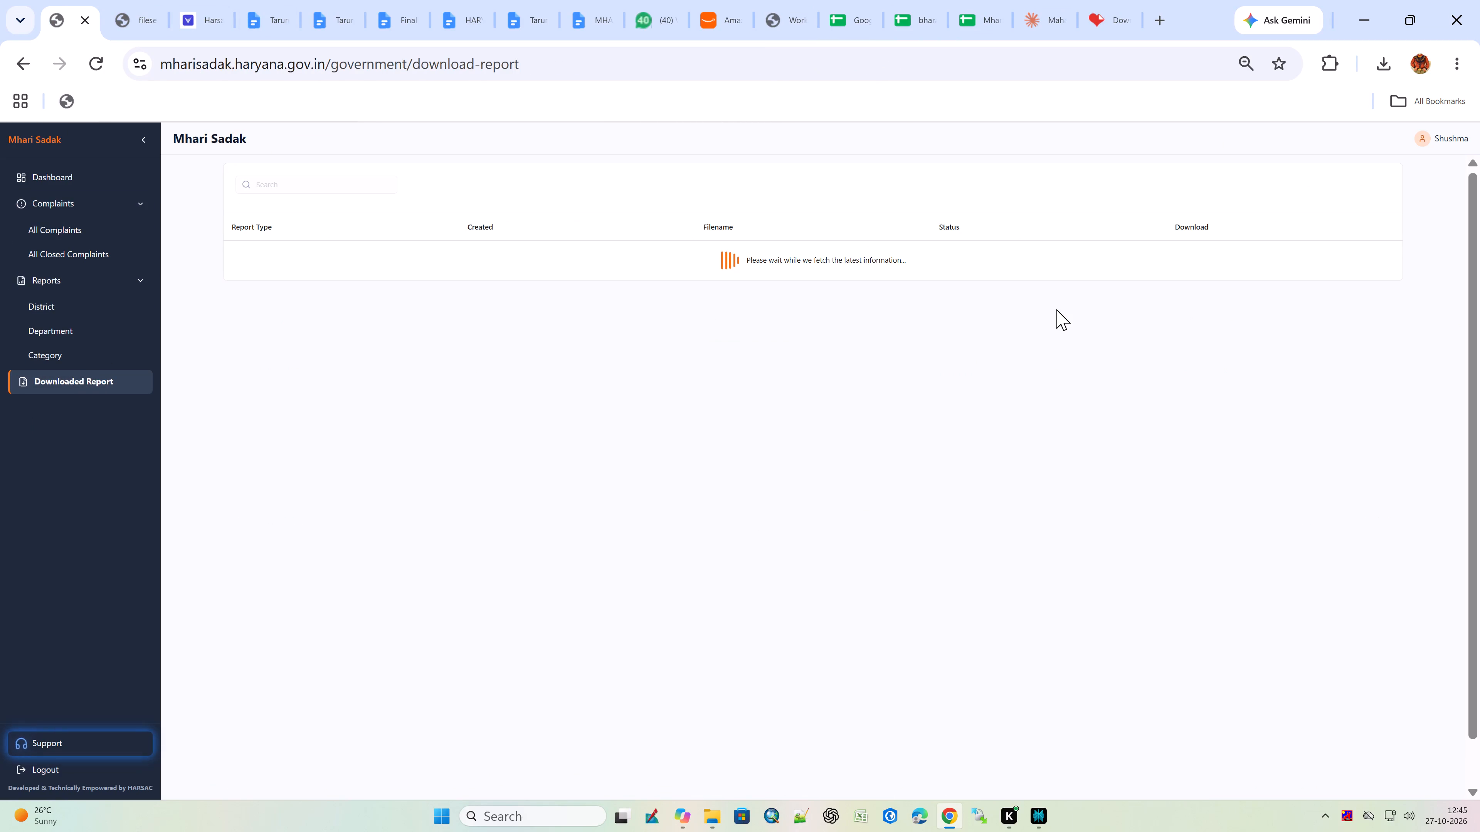
{"action": "left_click", "coordinate": [96, 72]}
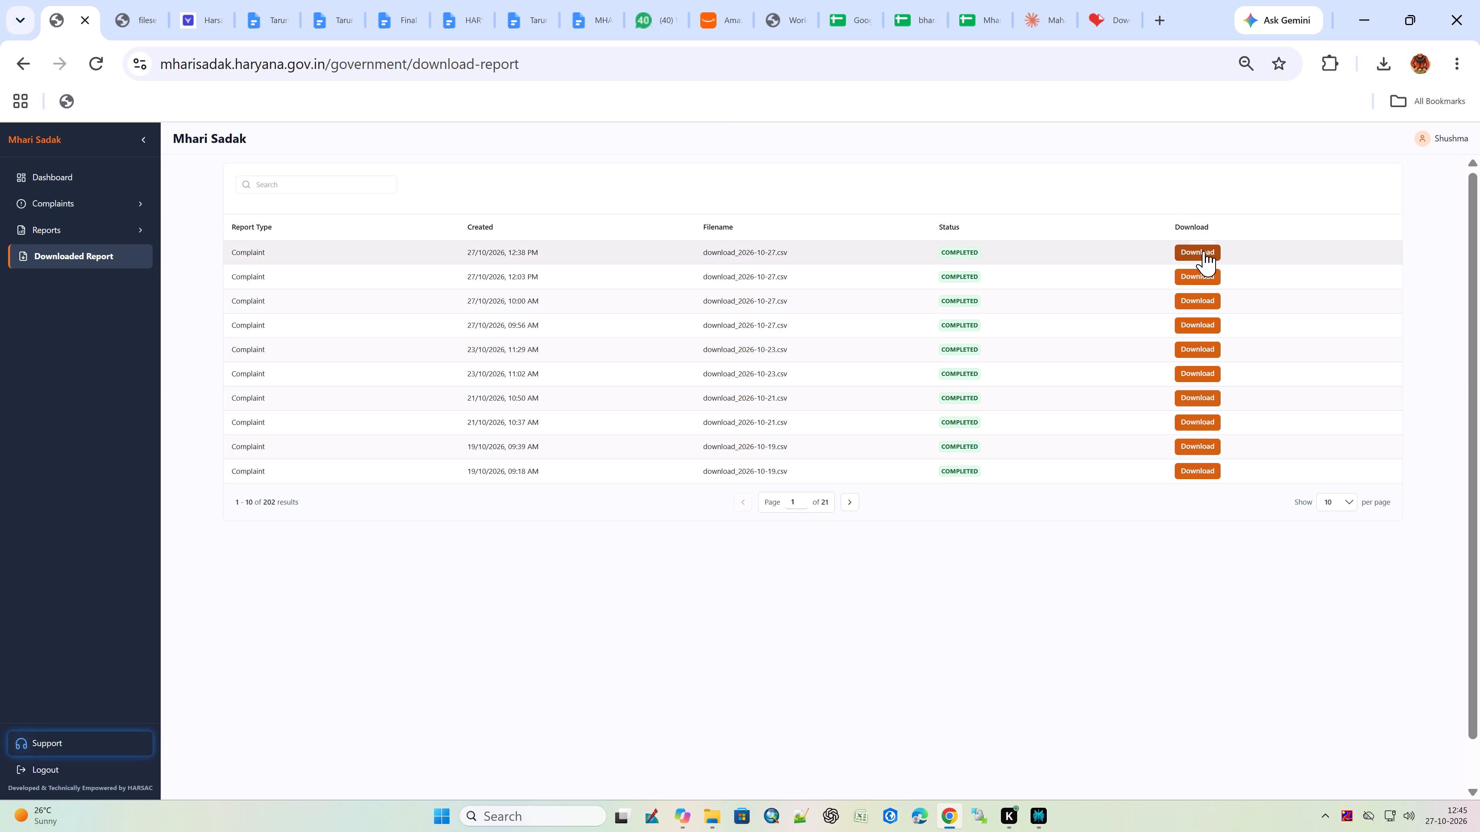
{"action": "left_click", "coordinate": [1204, 251]}
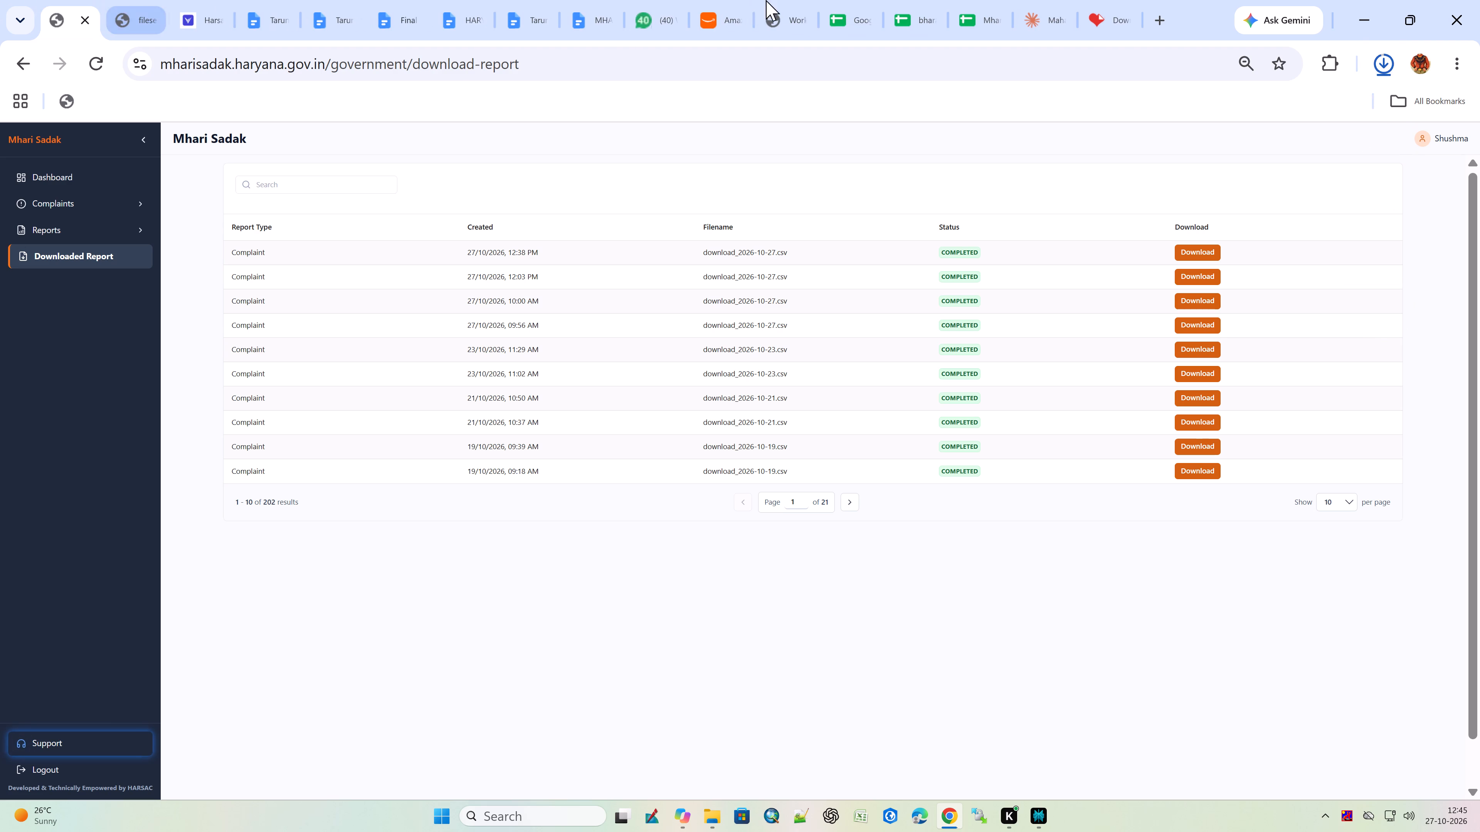
{"action": "left_click", "coordinate": [905, 2]}
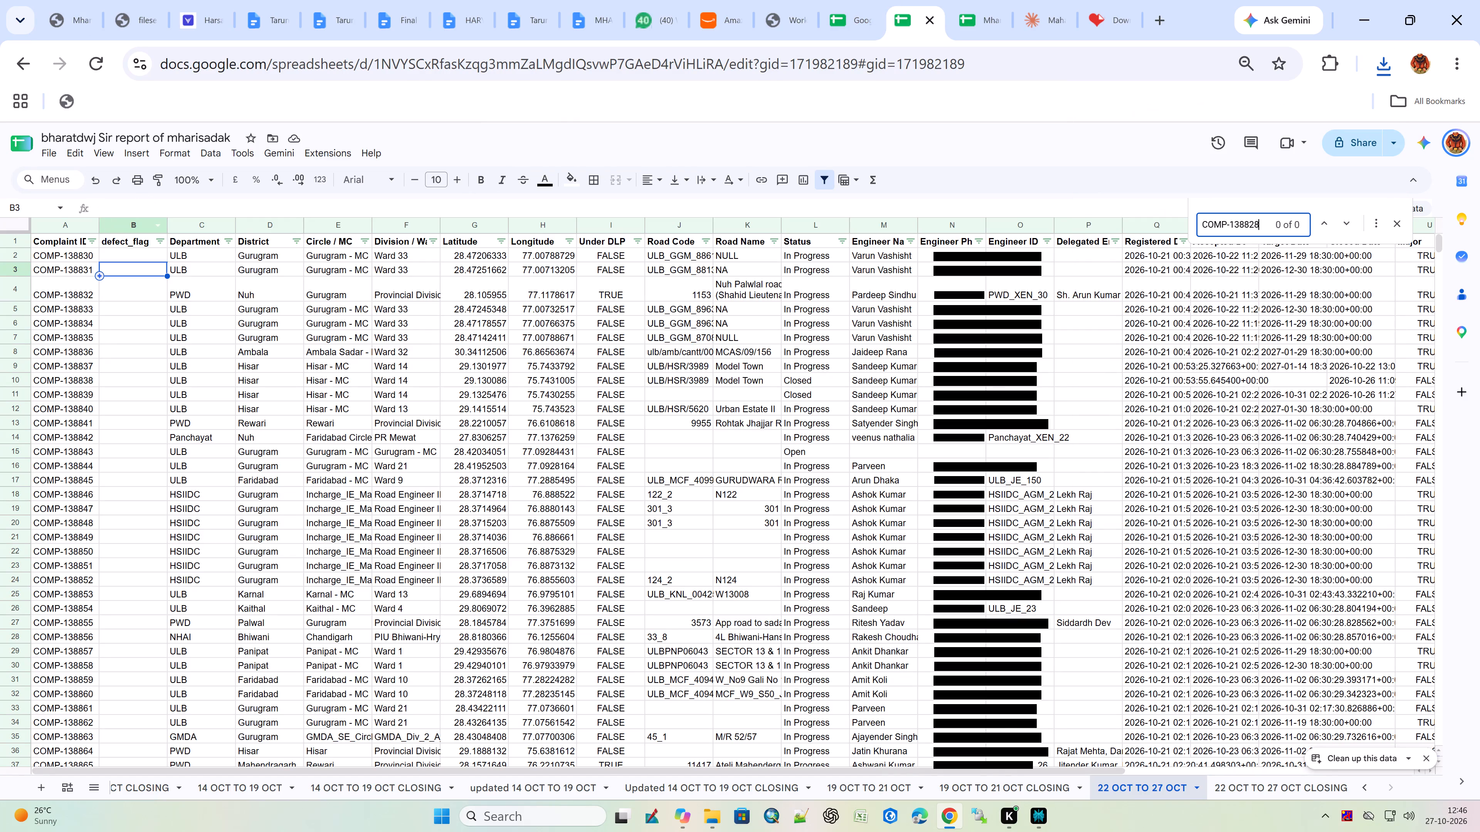
{"action": "left_click", "coordinate": [887, 781]}
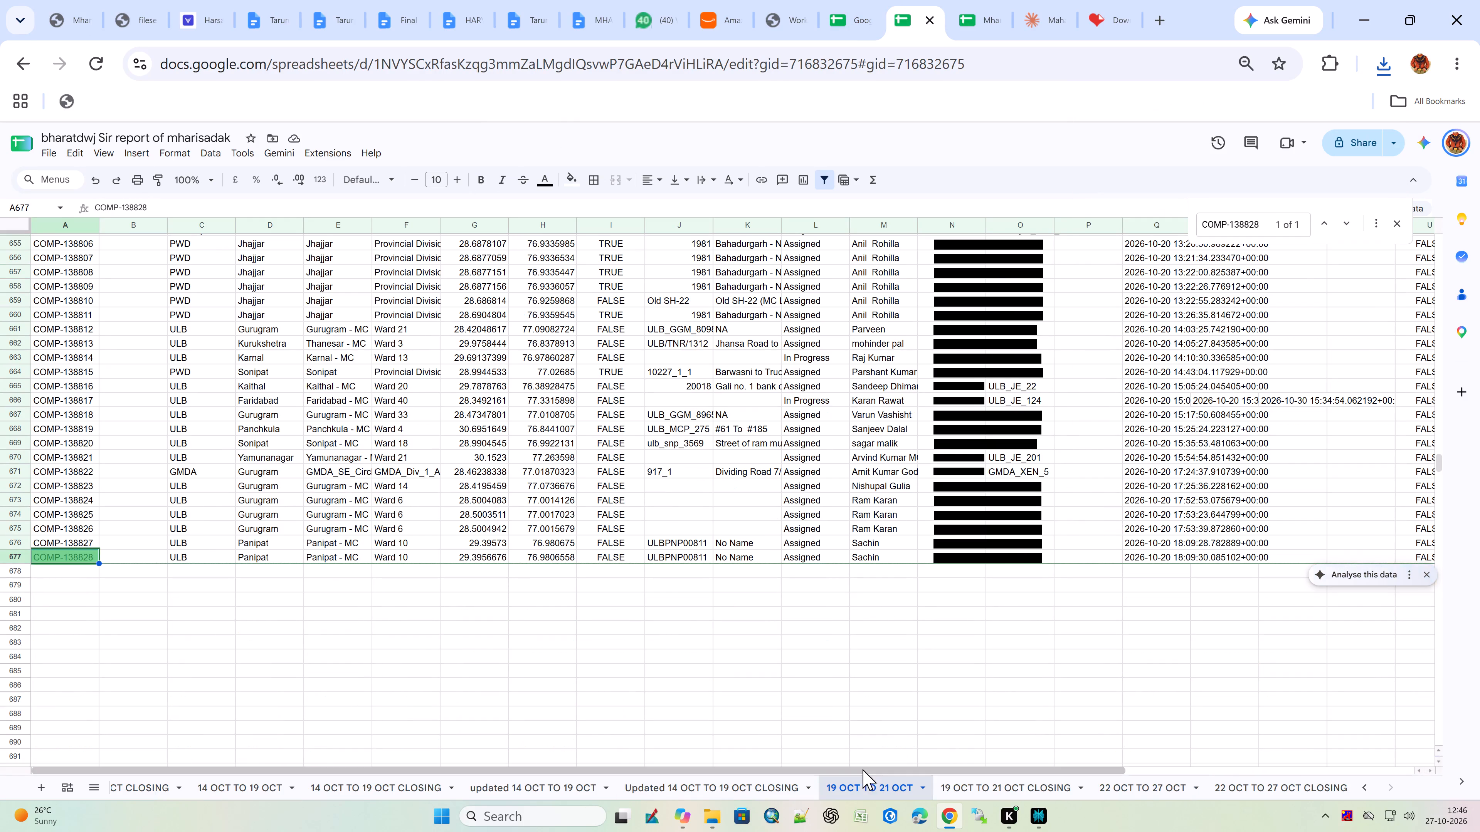
{"action": "key", "text": "ctrl+c"}
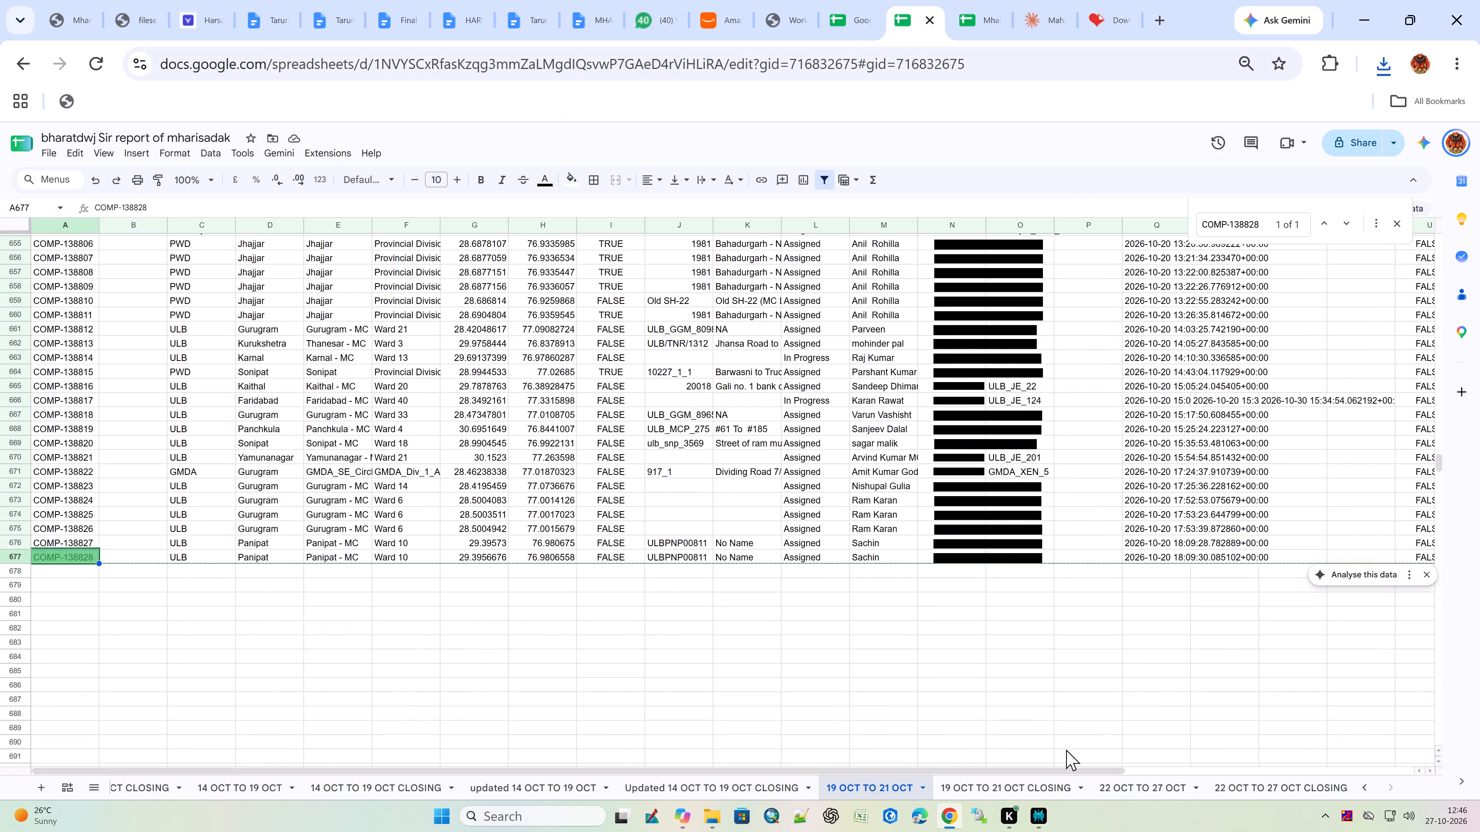
{"action": "left_click", "coordinate": [1167, 792]}
{"action": "key", "text": "ctrl+f"}
{"action": "key", "text": "ctrl+v"}
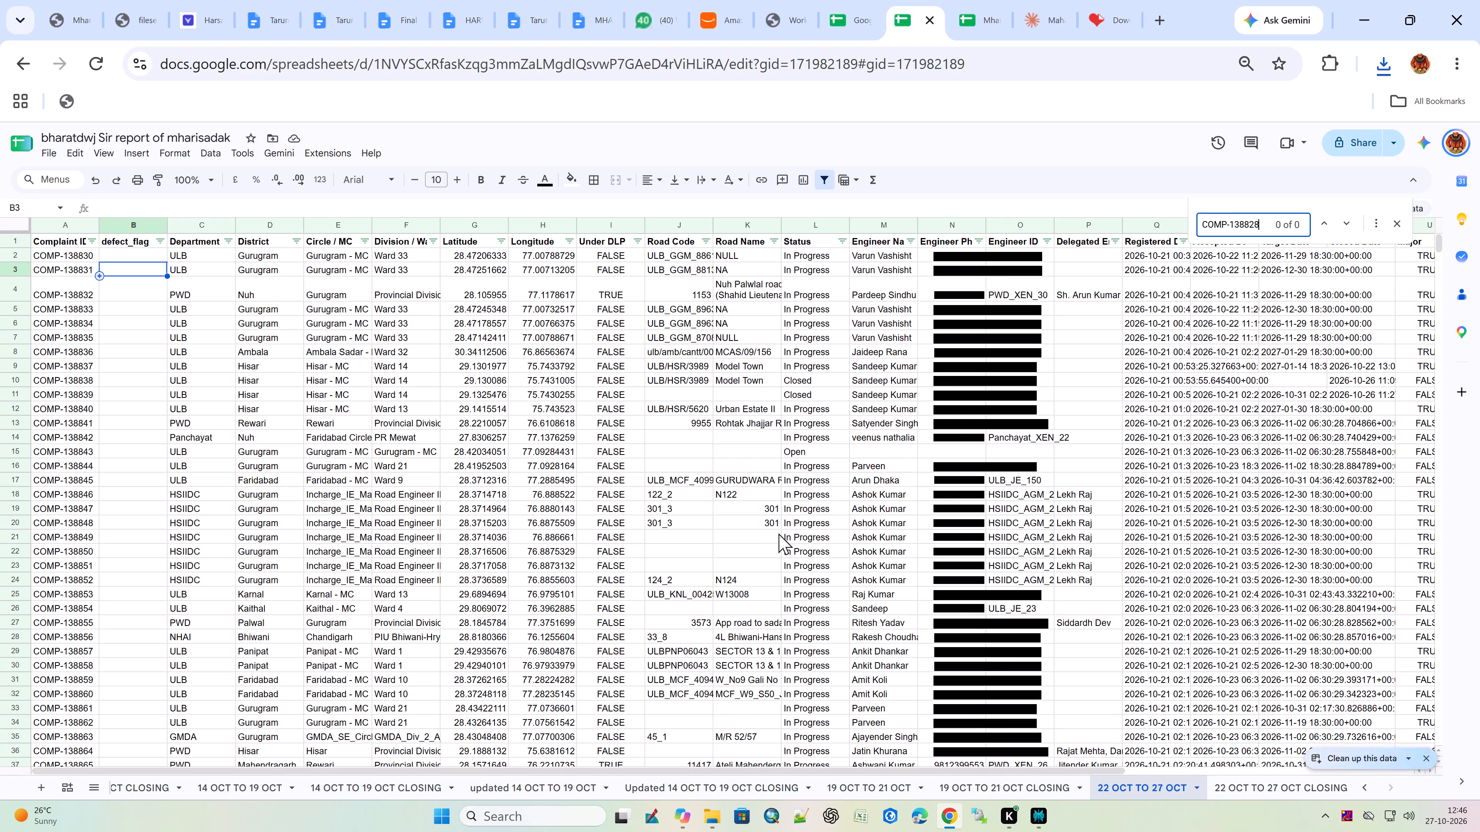
Start a file import for the 22 OCT TO 27 OCT sheet and upload ef1a13a3360a_download_2026-10-27.csv.
{"action": "left_click", "coordinate": [50, 147]}
{"action": "left_click", "coordinate": [101, 223]}
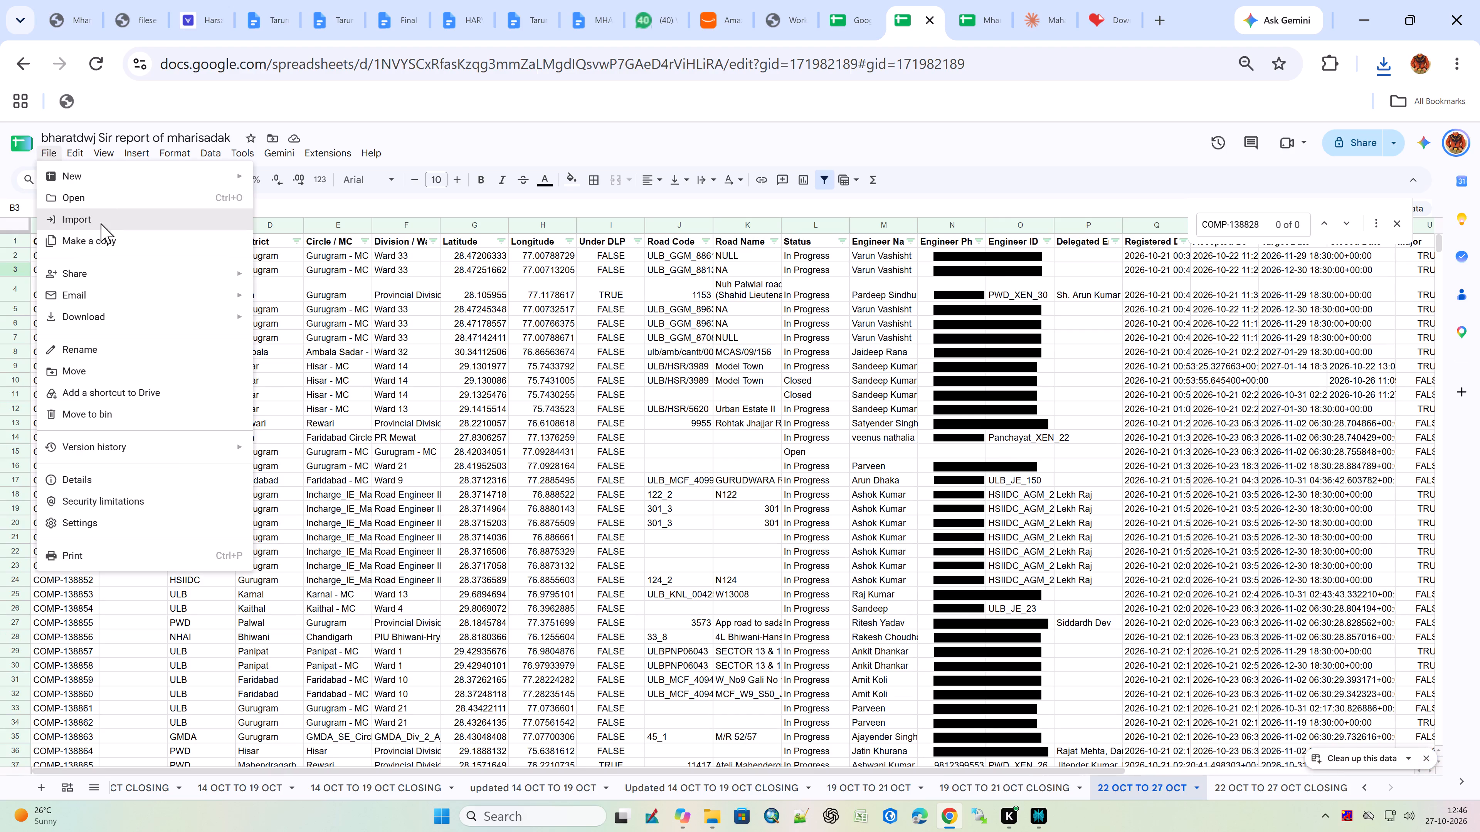
{"action": "left_click", "coordinate": [676, 295]}
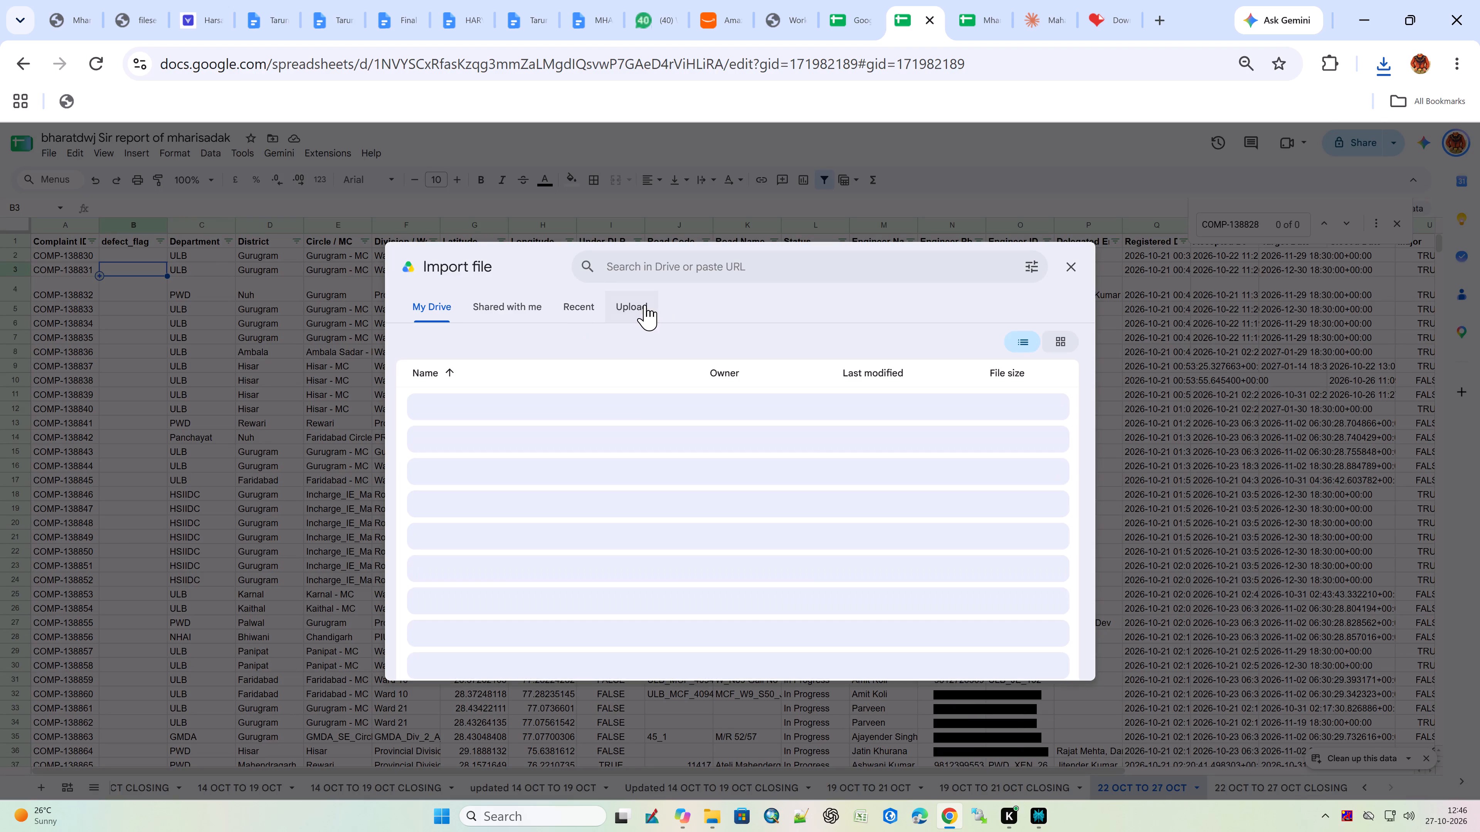
{"action": "left_click", "coordinate": [645, 305]}
{"action": "left_click", "coordinate": [749, 533]}
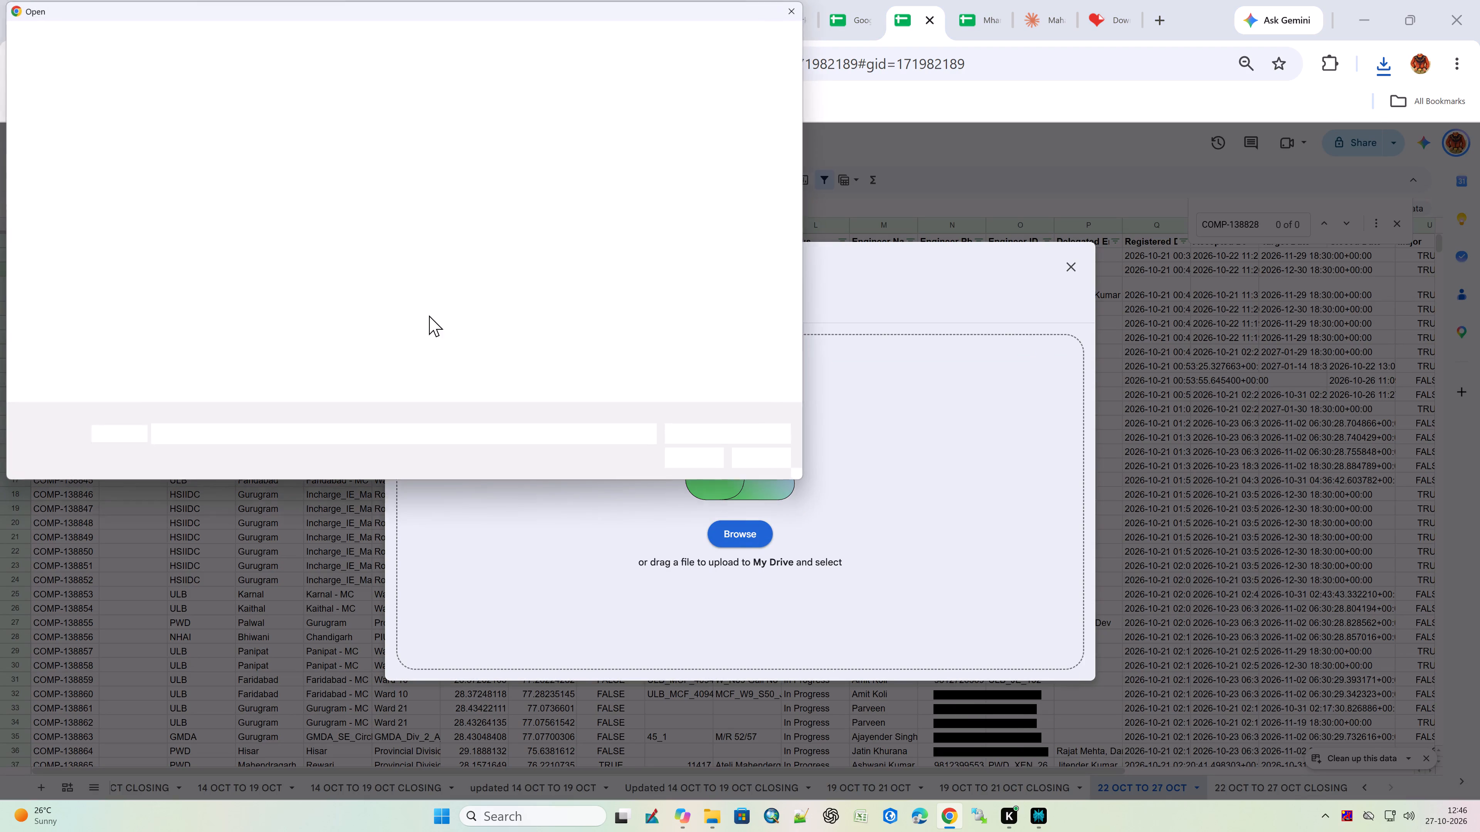
{"action": "left_click", "coordinate": [205, 139]}
{"action": "double_click", "coordinate": [211, 124]}
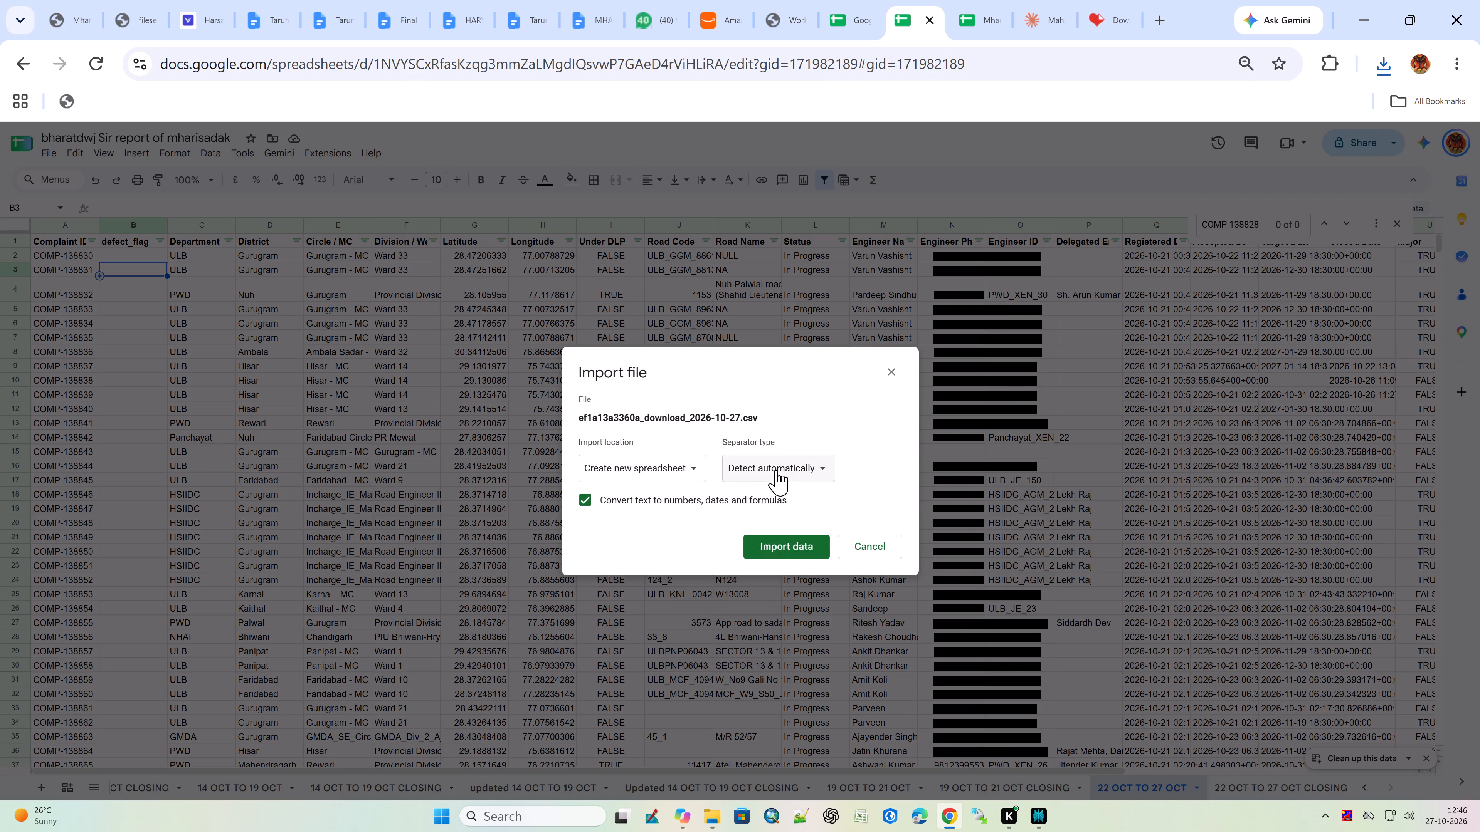
Import the uploaded CSV data with the location Replace current sheet and the separator detected automatically.
{"action": "left_click", "coordinate": [776, 470]}
{"action": "left_click", "coordinate": [670, 454]}
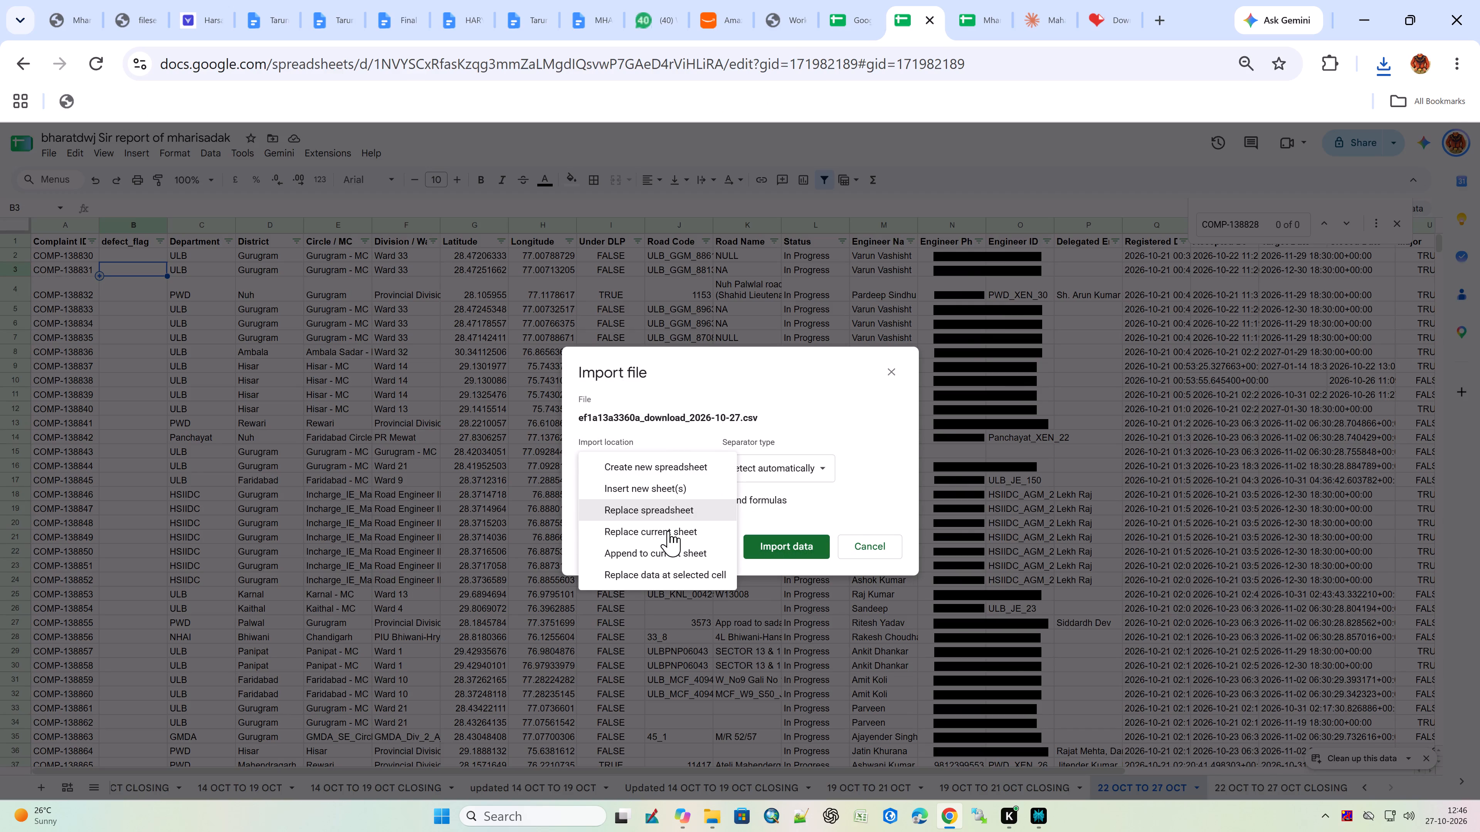
{"action": "left_click", "coordinate": [668, 531]}
{"action": "left_click", "coordinate": [812, 554]}
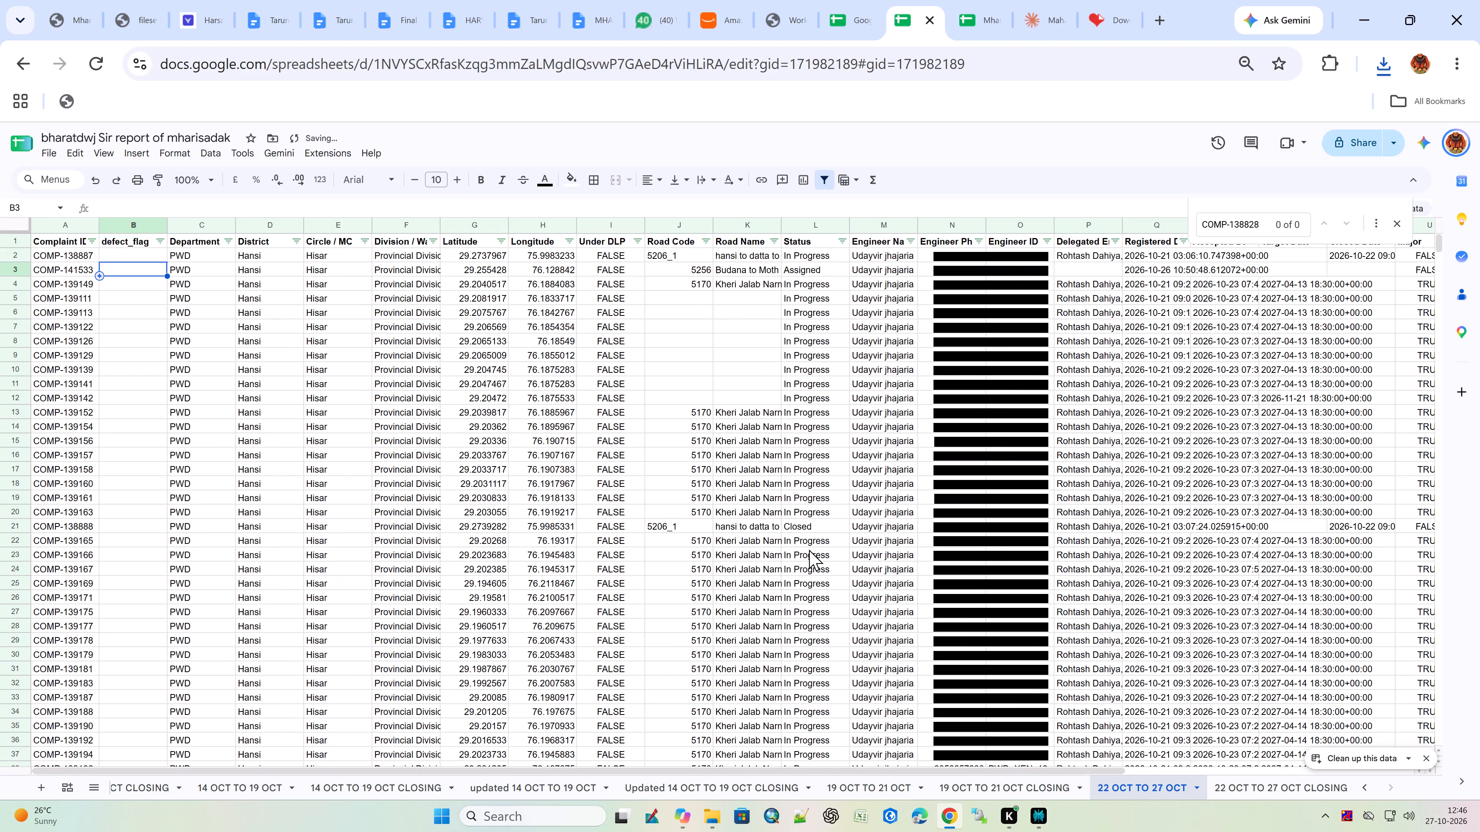
Sort the 22 OCT TO 27 OCT sheet by Complaint ID in ascending order.
{"action": "left_click", "coordinate": [87, 244]}
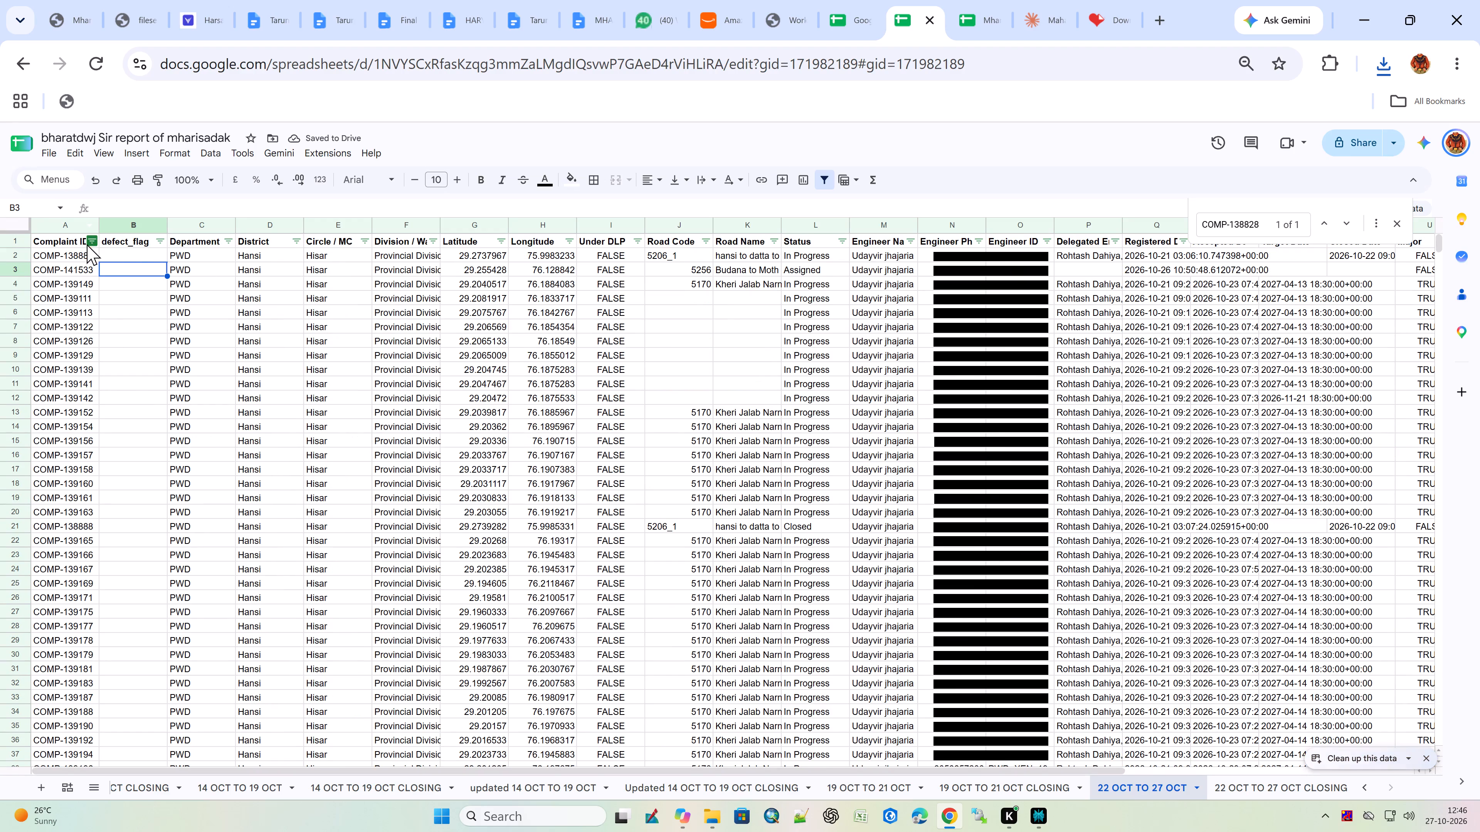
{"action": "left_click", "coordinate": [135, 267]}
{"action": "left_click", "coordinate": [131, 318]}
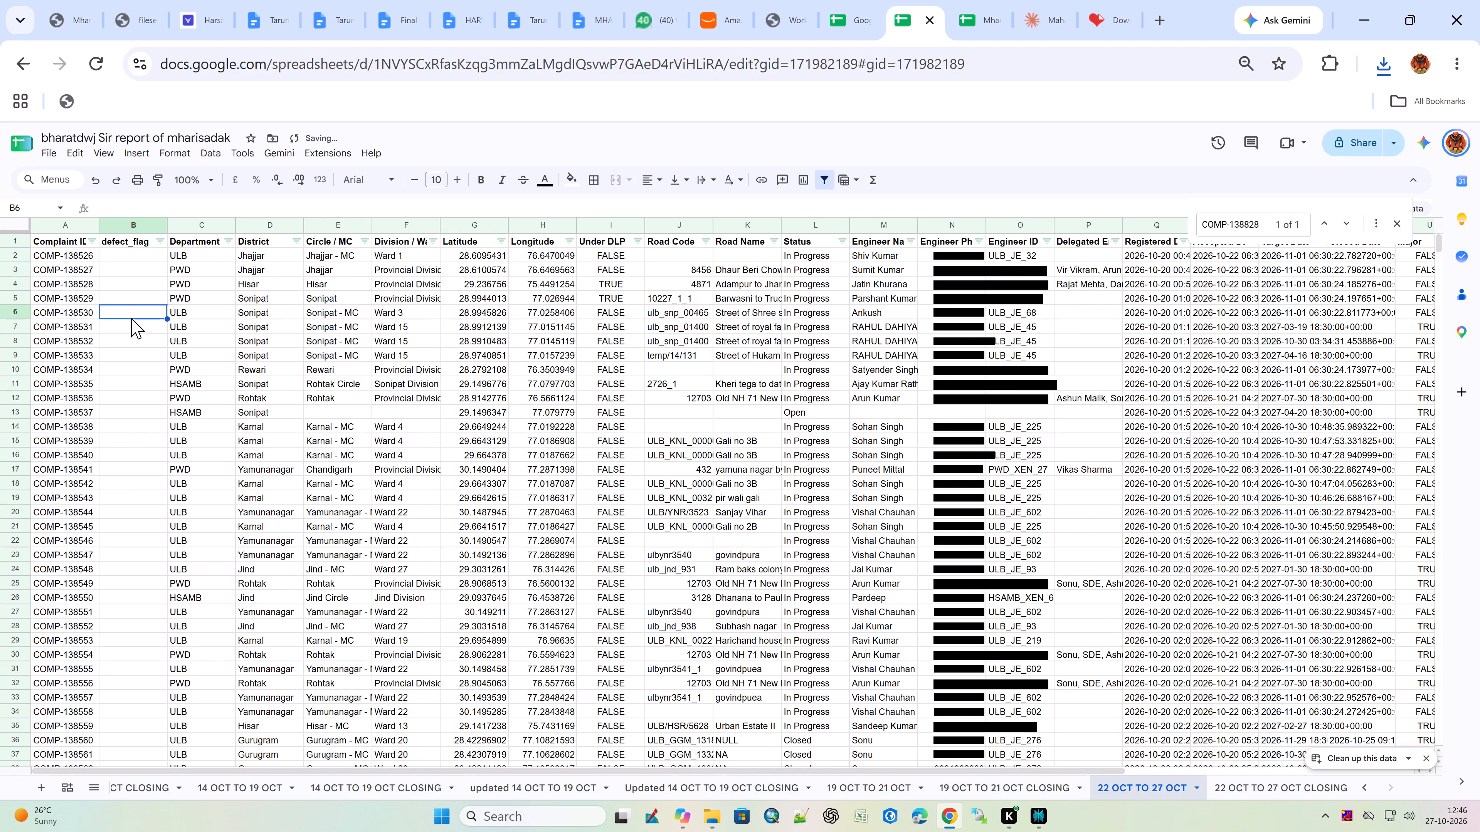
Find COMP-138828 in the sheet and clear the already reported complaints from row 2 down through its row 282, keeping the header.
{"action": "key", "text": "ctrl+f"}
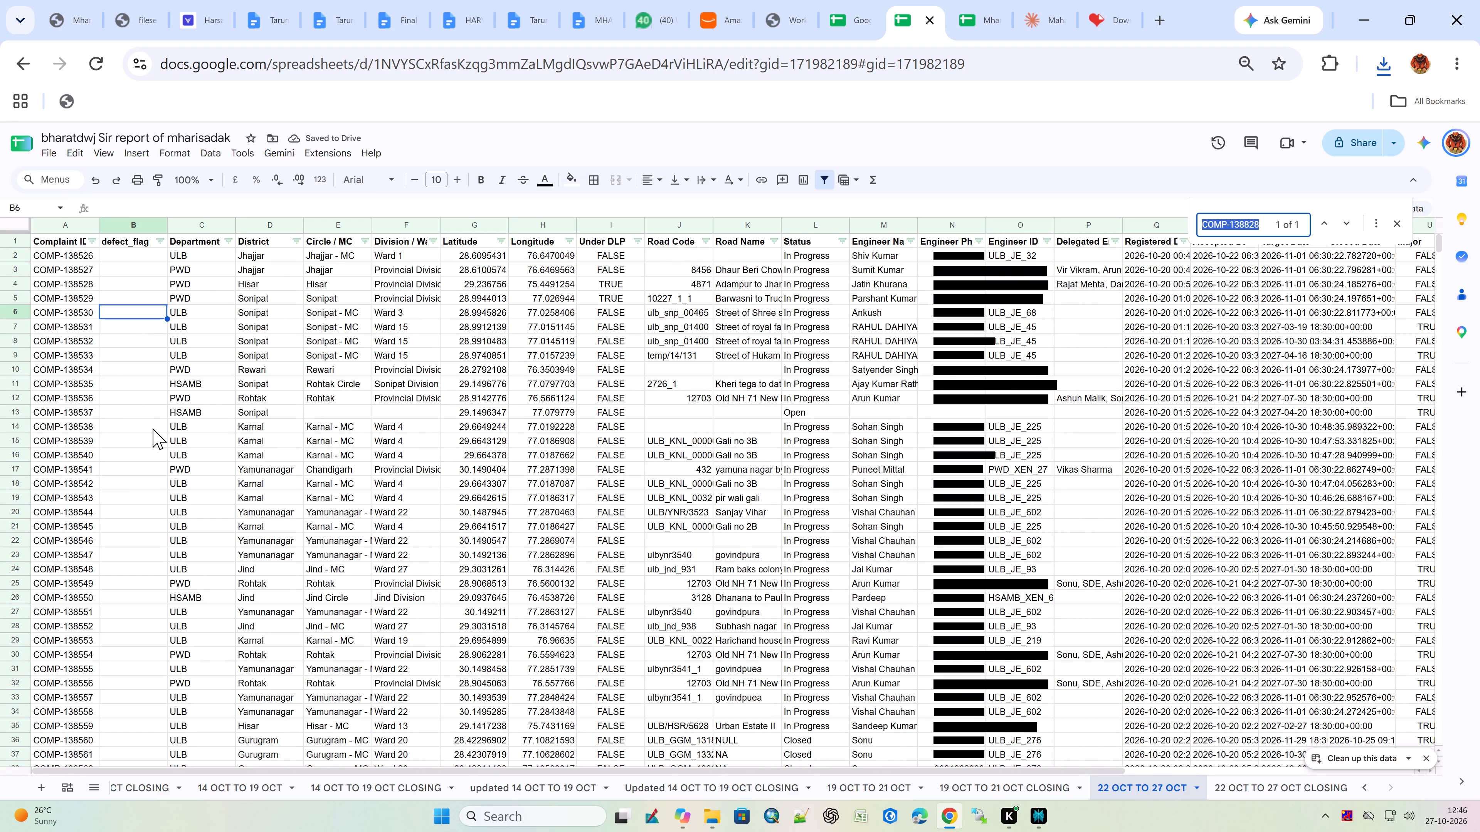
{"action": "key", "text": "ctrl+v"}
{"action": "key", "text": "Return"}
{"action": "scroll", "coordinate": [138, 683], "scroll_direction": "down", "scroll_amount": 2}
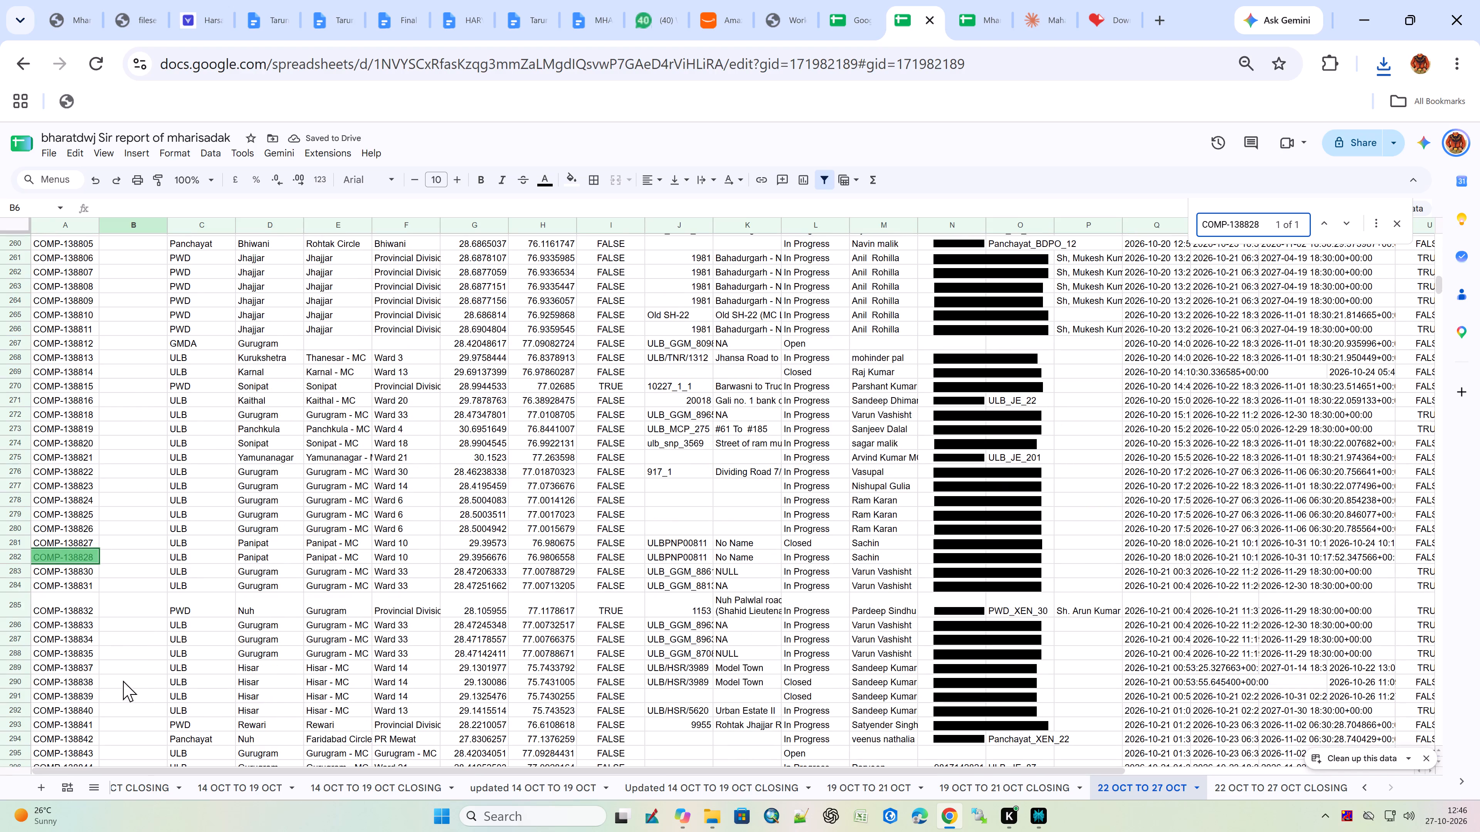
{"action": "left_click", "coordinate": [86, 558]}
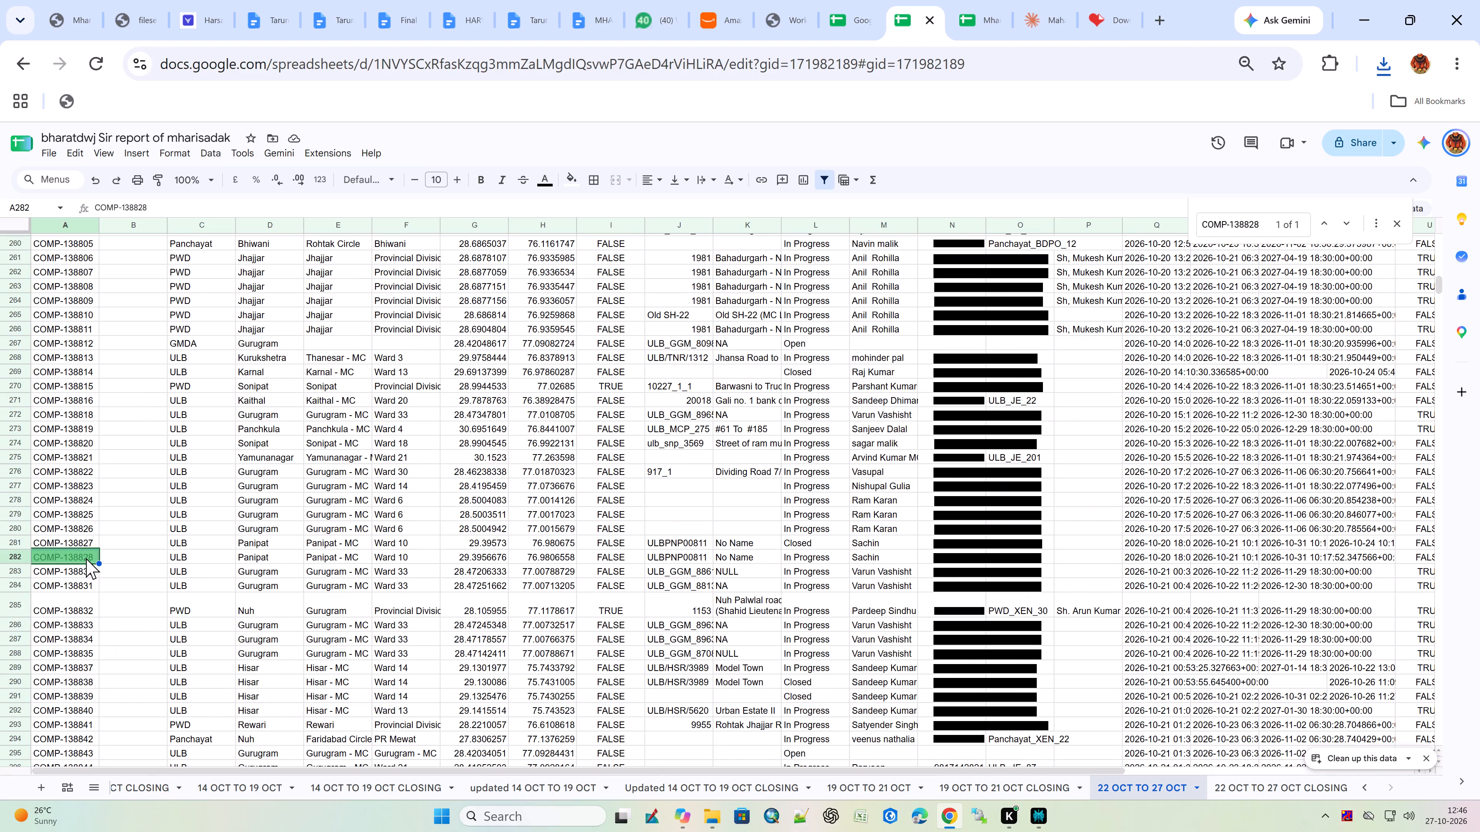
{"action": "left_click", "coordinate": [86, 558]}
{"action": "left_click_drag", "start_coordinate": [81, 559], "coordinate": [219, 164]}
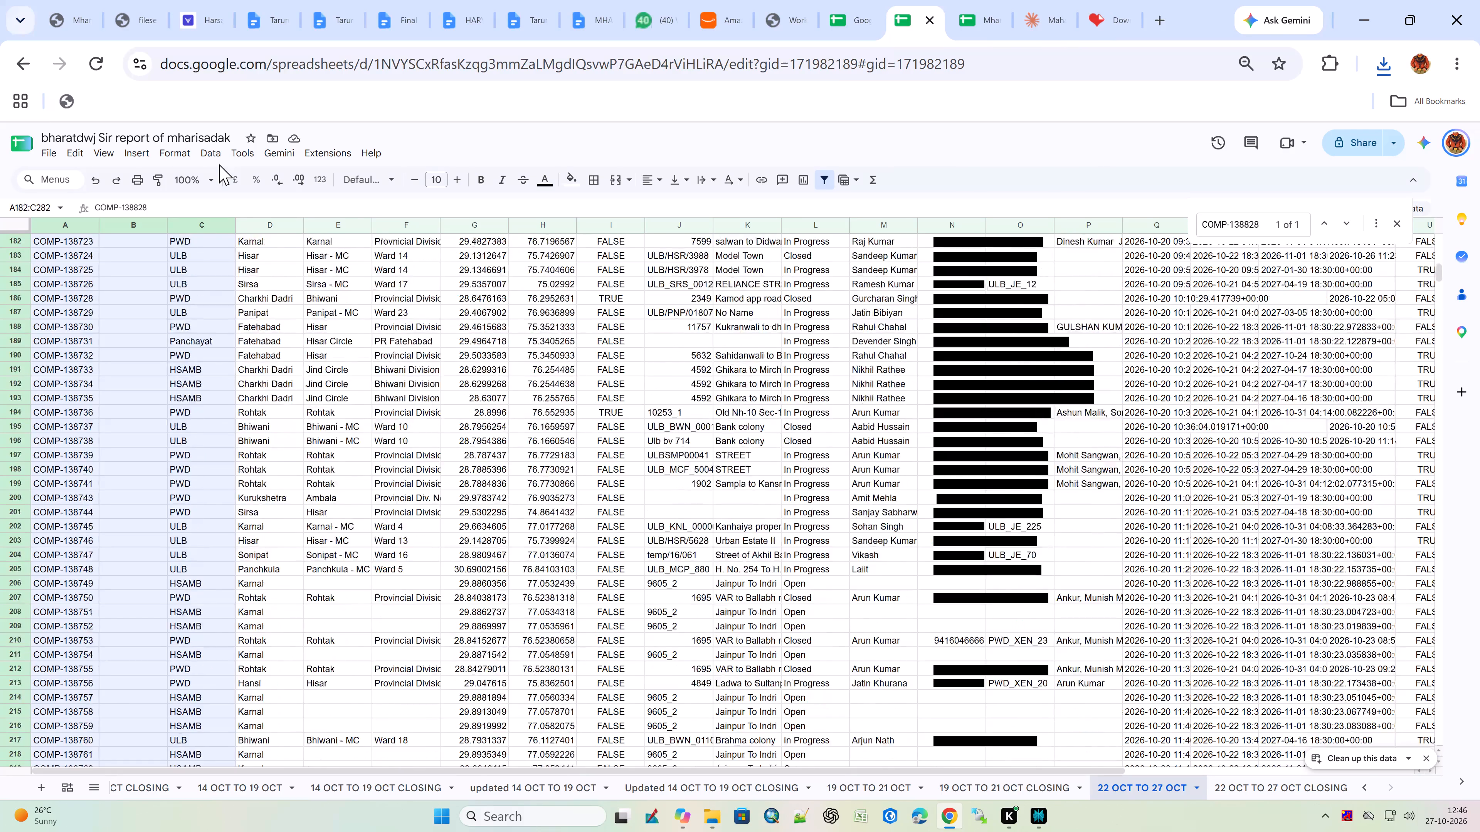
{"action": "left_click_drag", "start_coordinate": [219, 164], "coordinate": [240, 140]}
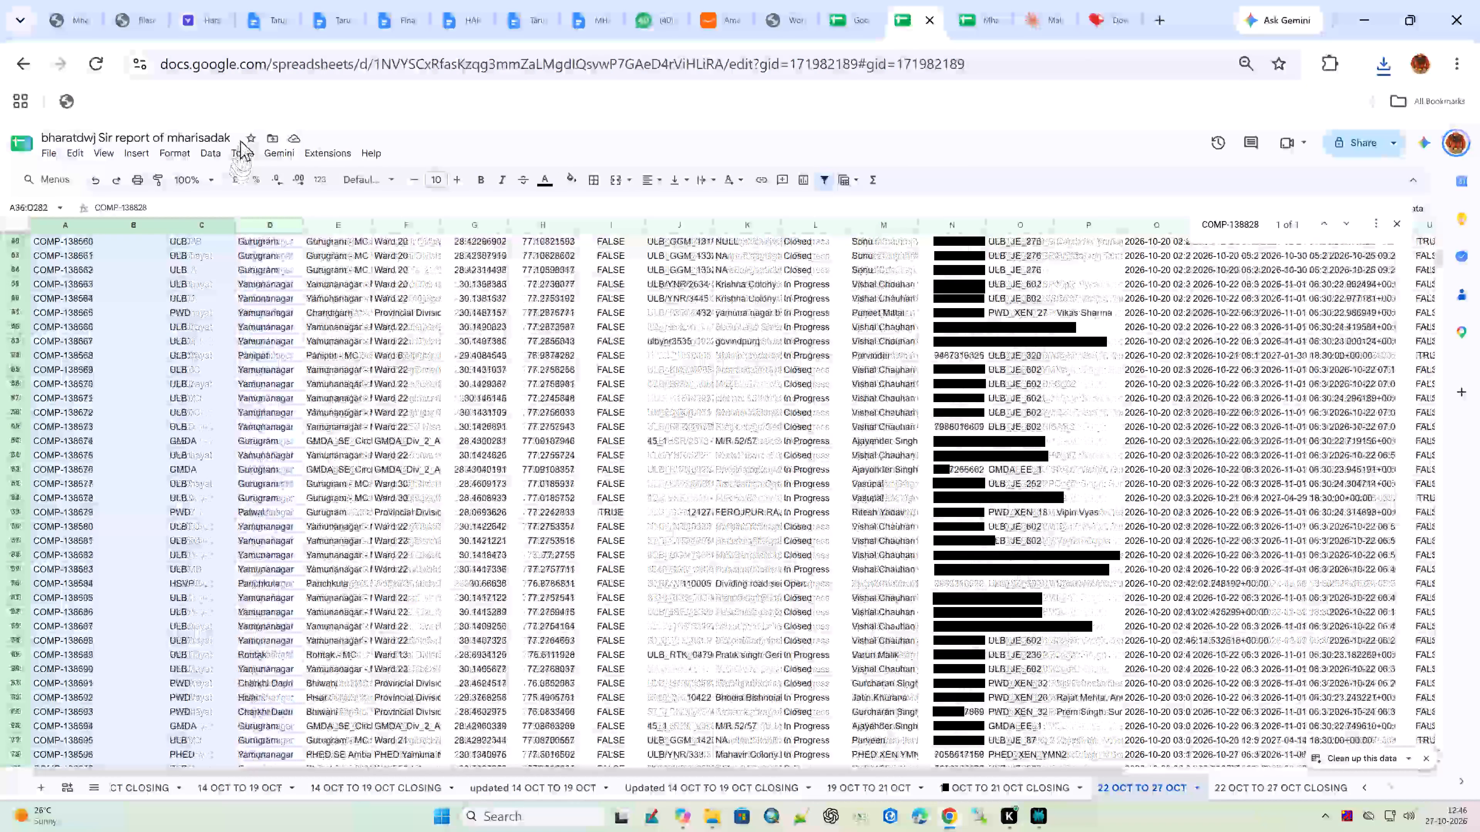
{"action": "left_click_drag", "start_coordinate": [240, 140], "coordinate": [1479, 113]}
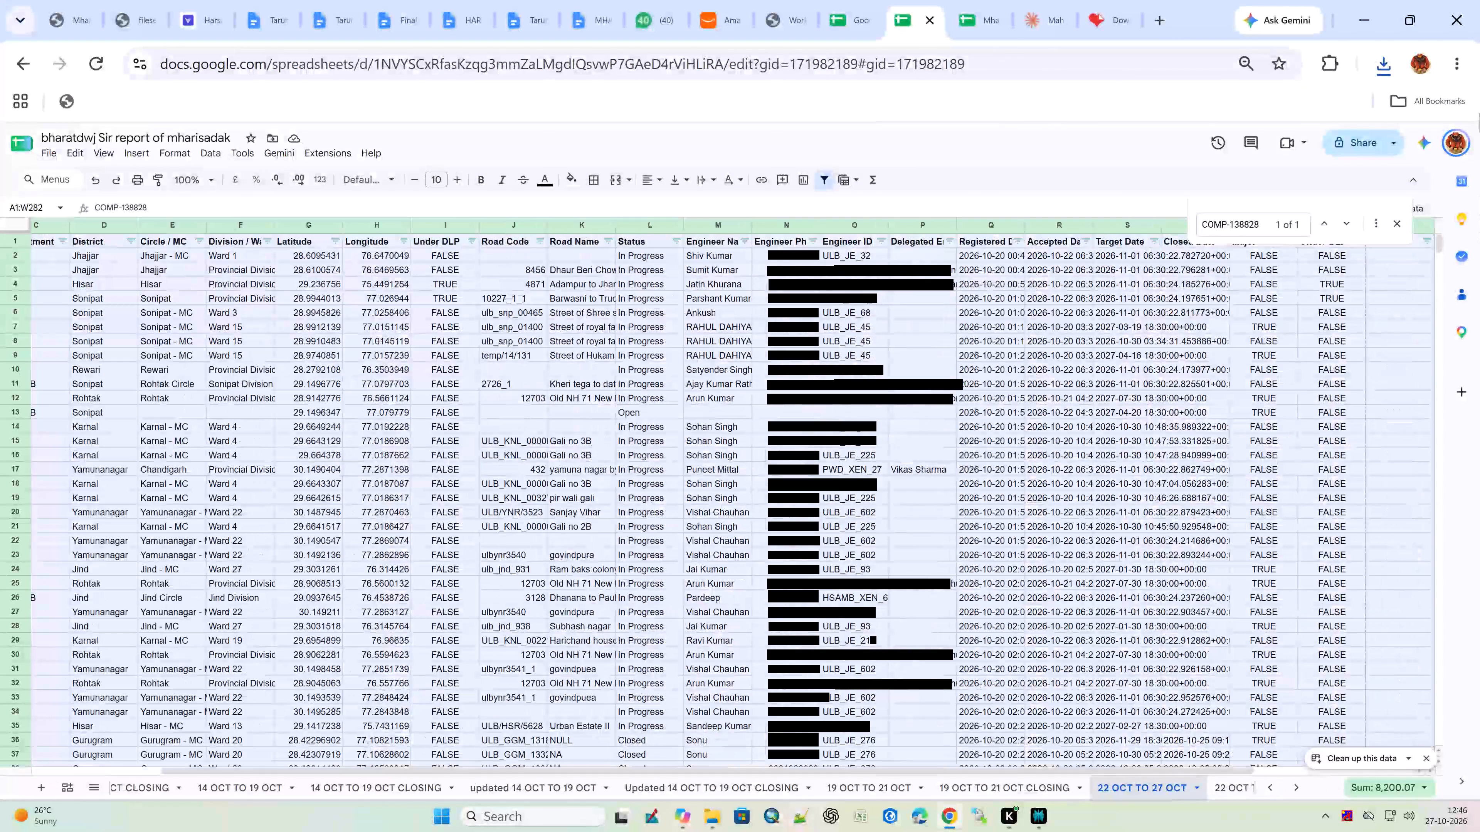
{"action": "left_click_drag", "start_coordinate": [1479, 113], "coordinate": [1386, 257]}
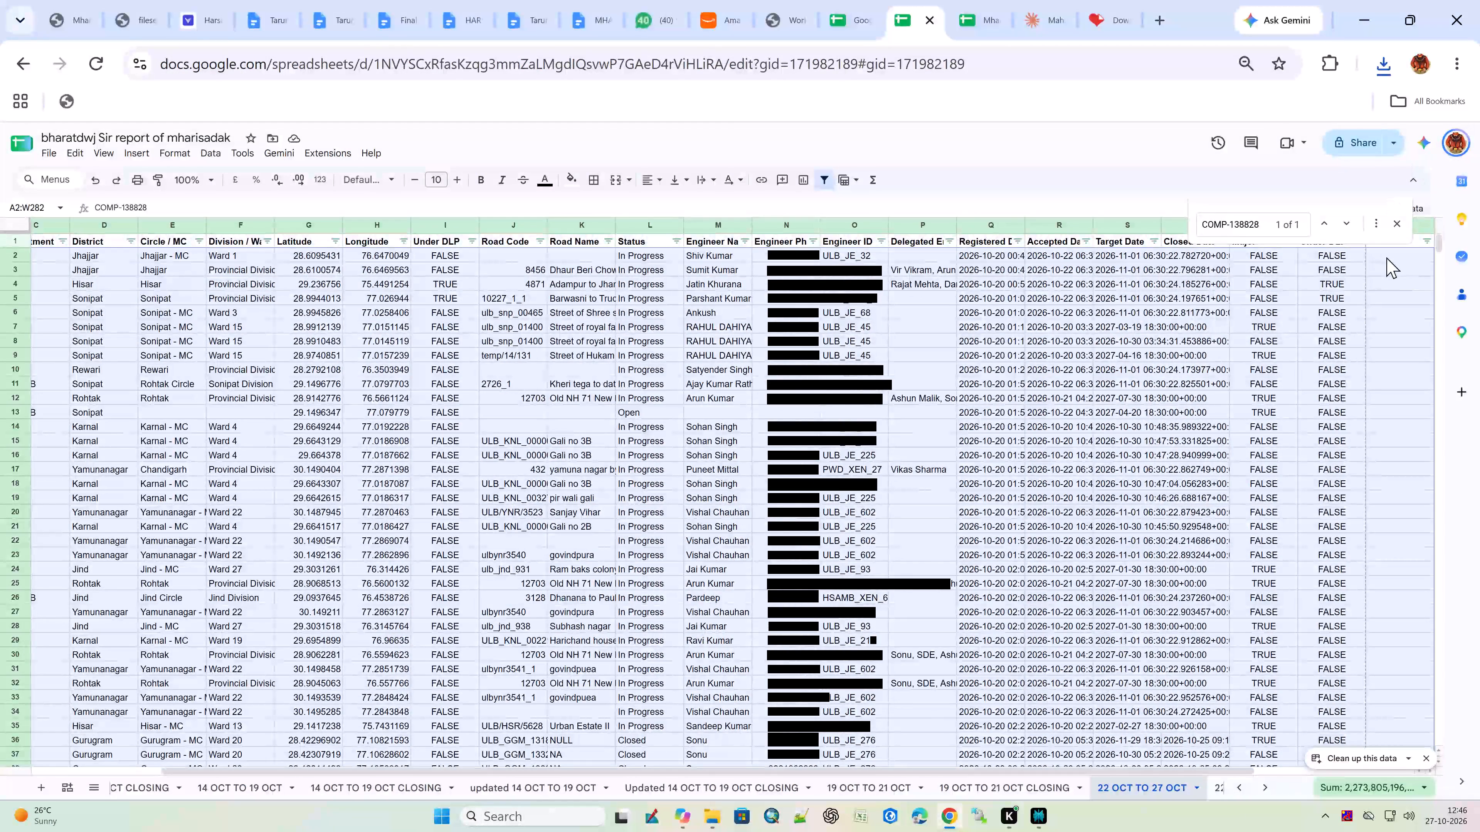
{"action": "key", "text": "BackSpace"}
{"action": "left_click", "coordinate": [59, 429]}
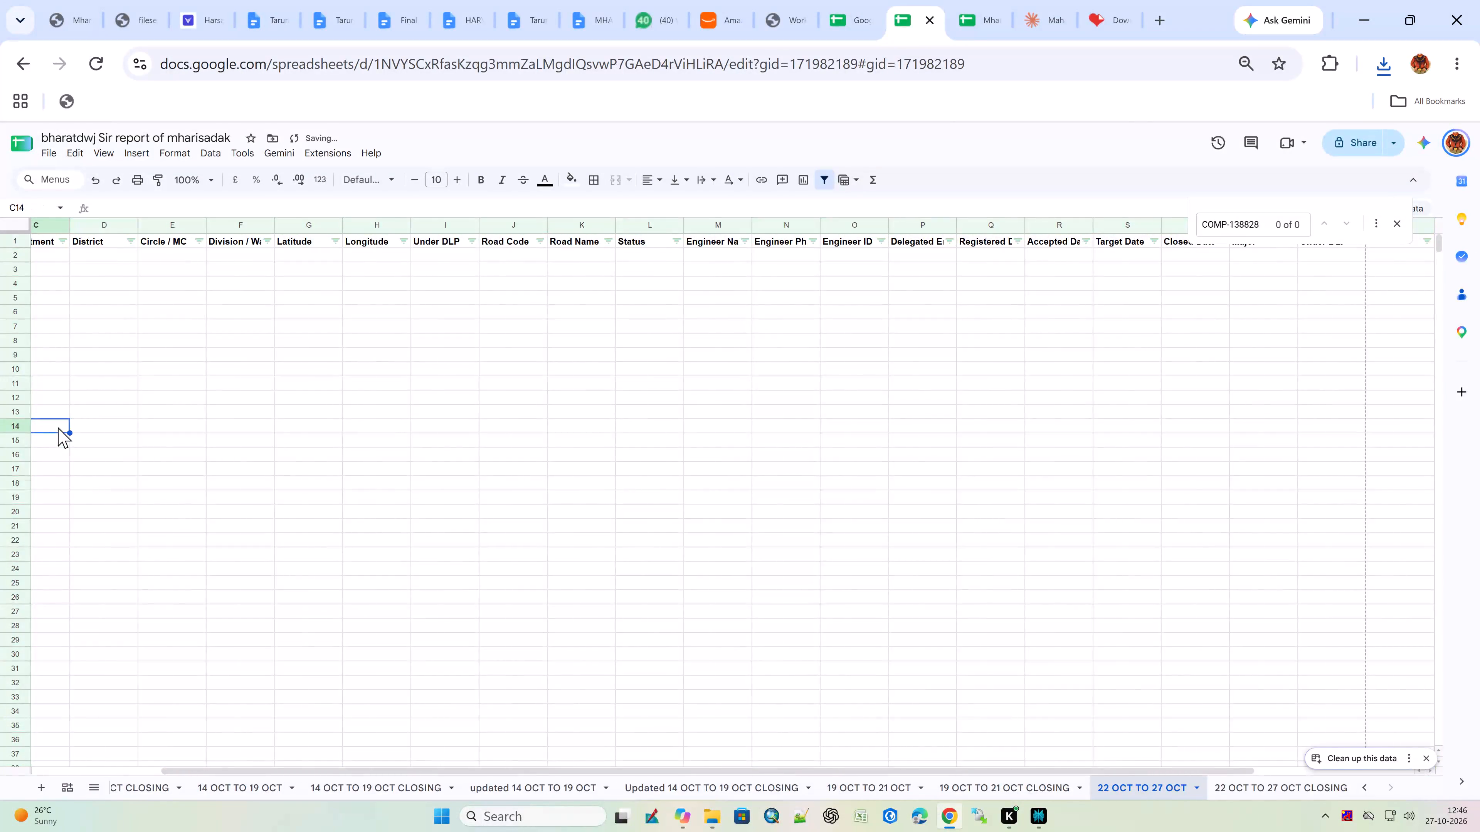
{"action": "key", "text": "Left"}
{"action": "key", "text": "Left"}
{"action": "key", "text": "Left"}
{"action": "key", "text": "Left"}
{"action": "key", "text": "Left"}
{"action": "key", "text": "Left"}
{"action": "key", "text": "Left"}
{"action": "key", "text": "Left"}
{"action": "key", "text": "Left"}
{"action": "key", "text": "Left"}
{"action": "key", "text": "Left"}
{"action": "key", "text": "Left"}
{"action": "key", "text": "Left"}
{"action": "key", "text": "Left"}
{"action": "key", "text": "Left"}
{"action": "key", "text": "Left"}
{"action": "key", "text": "Left"}
{"action": "key", "text": "Left"}
{"action": "key", "text": "Left"}
{"action": "key", "text": "Left"}
{"action": "left_click", "coordinate": [82, 551]}
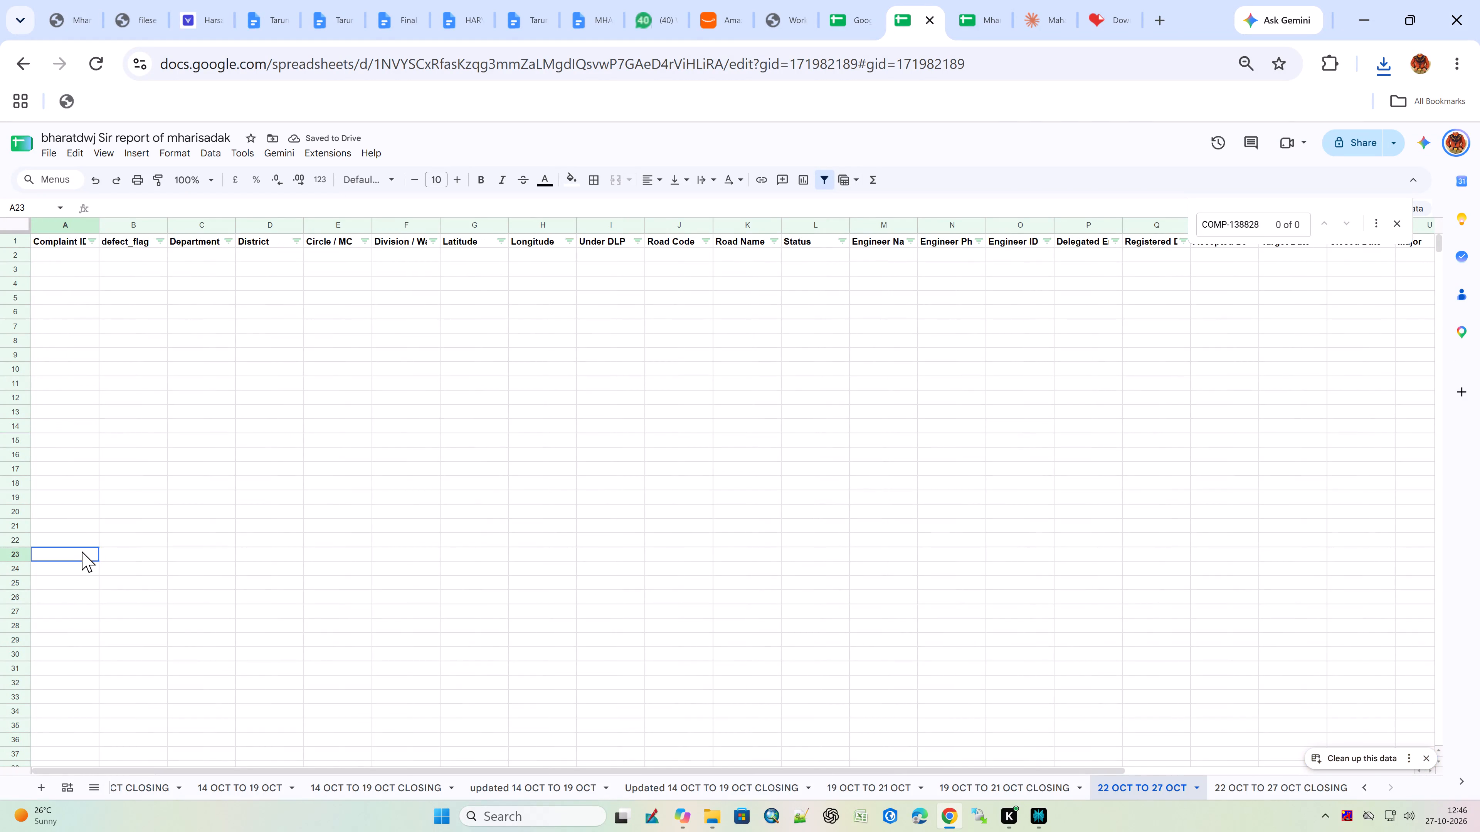
{"action": "scroll", "coordinate": [82, 582], "scroll_direction": "down", "scroll_amount": 13}
{"action": "scroll", "coordinate": [81, 591], "scroll_direction": "down", "scroll_amount": 20}
{"action": "scroll", "coordinate": [81, 591], "scroll_direction": "down", "scroll_amount": 5}
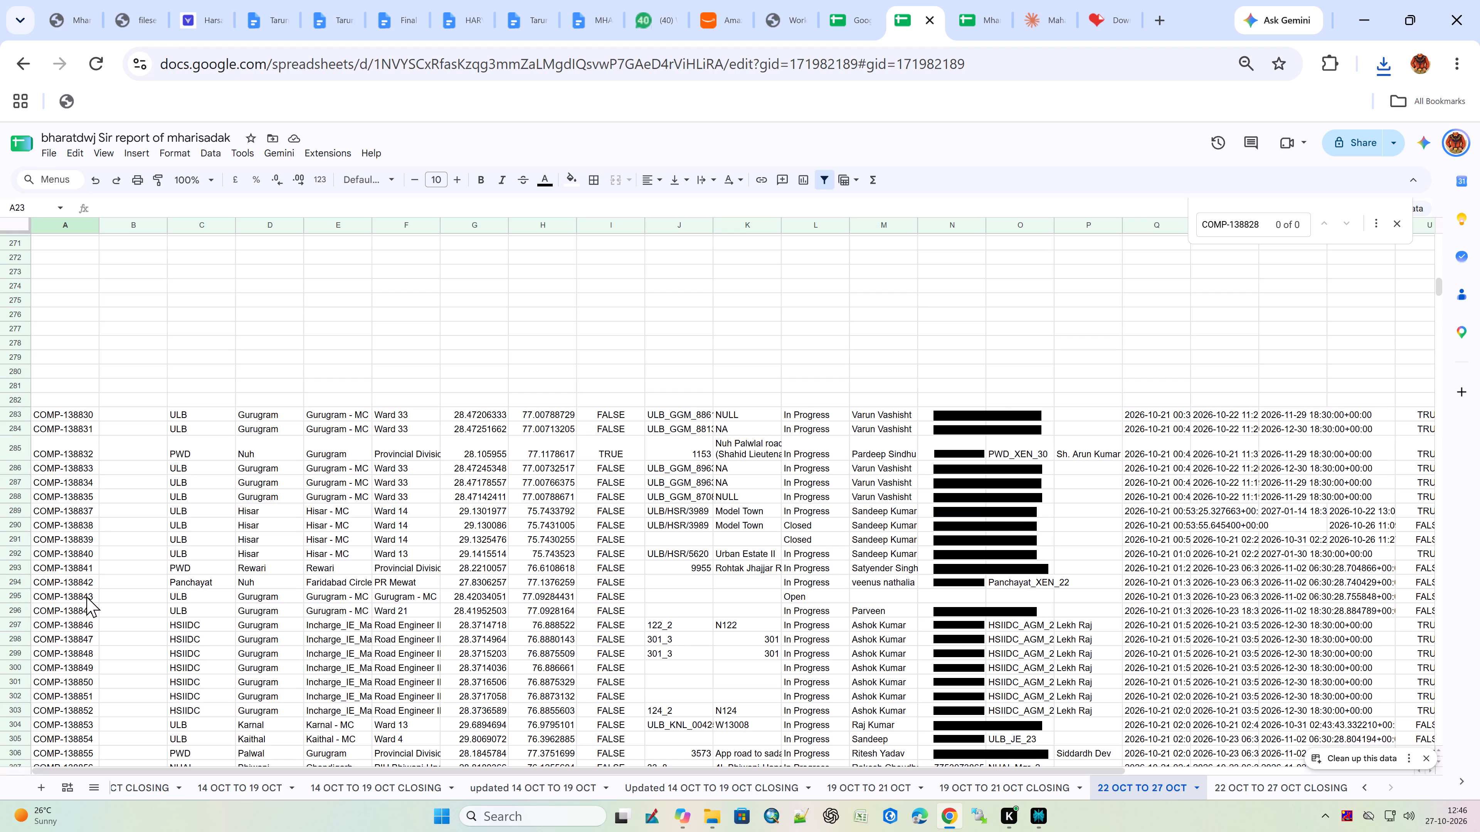
{"action": "left_click", "coordinate": [61, 419]}
{"action": "key", "text": "ctrl+shift+Down"}
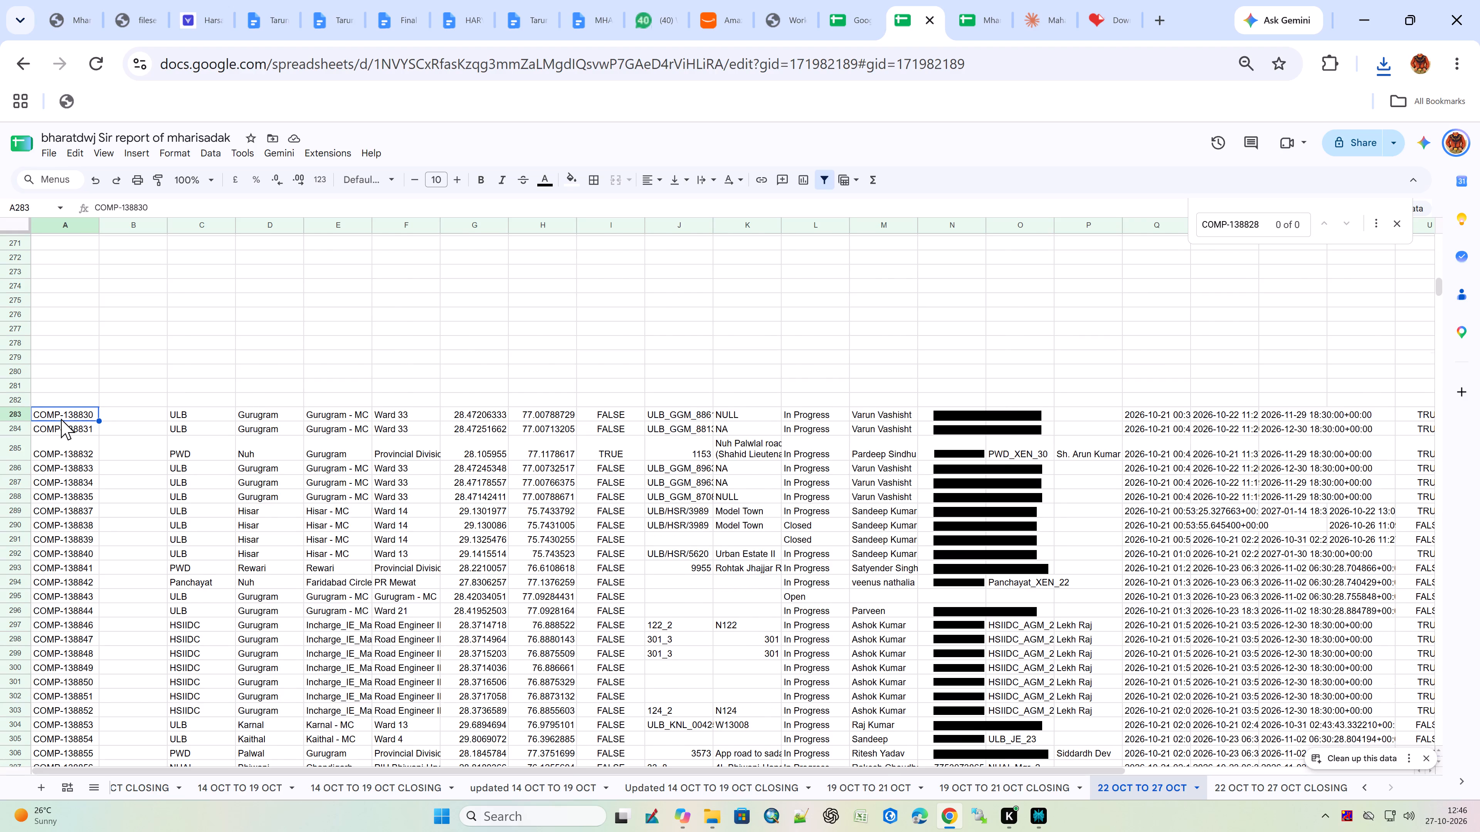
{"action": "key", "text": "ctrl+shift+Right"}
{"action": "key", "text": "ctrl+shift+Right"}
{"action": "key", "text": "ctrl+shift+Right"}
{"action": "key", "text": "ctrl+shift+Right"}
{"action": "key", "text": "ctrl+shift+Right"}
{"action": "key", "text": "ctrl+shift+Right"}
{"action": "key", "text": "ctrl+shift+Right"}
{"action": "key", "text": "ctrl+shift+Right"}
{"action": "key", "text": "ctrl+shift+Right"}
{"action": "key", "text": "ctrl+shift+Right"}
{"action": "key", "text": "ctrl+shift+Right"}
{"action": "key", "text": "ctrl+shift+Right"}
{"action": "key", "text": "ctrl+shift+Right"}
{"action": "key", "text": "ctrl+shift+Right"}
{"action": "key", "text": "ctrl+shift+Right"}
{"action": "key", "text": "ctrl+shift+Right"}
{"action": "key", "text": "ctrl+shift+Right"}
{"action": "key", "text": "ctrl+shift+Right"}
{"action": "key", "text": "ctrl+shift+Right"}
{"action": "key", "text": "ctrl+shift+Right"}
{"action": "key", "text": "ctrl+shift+Right"}
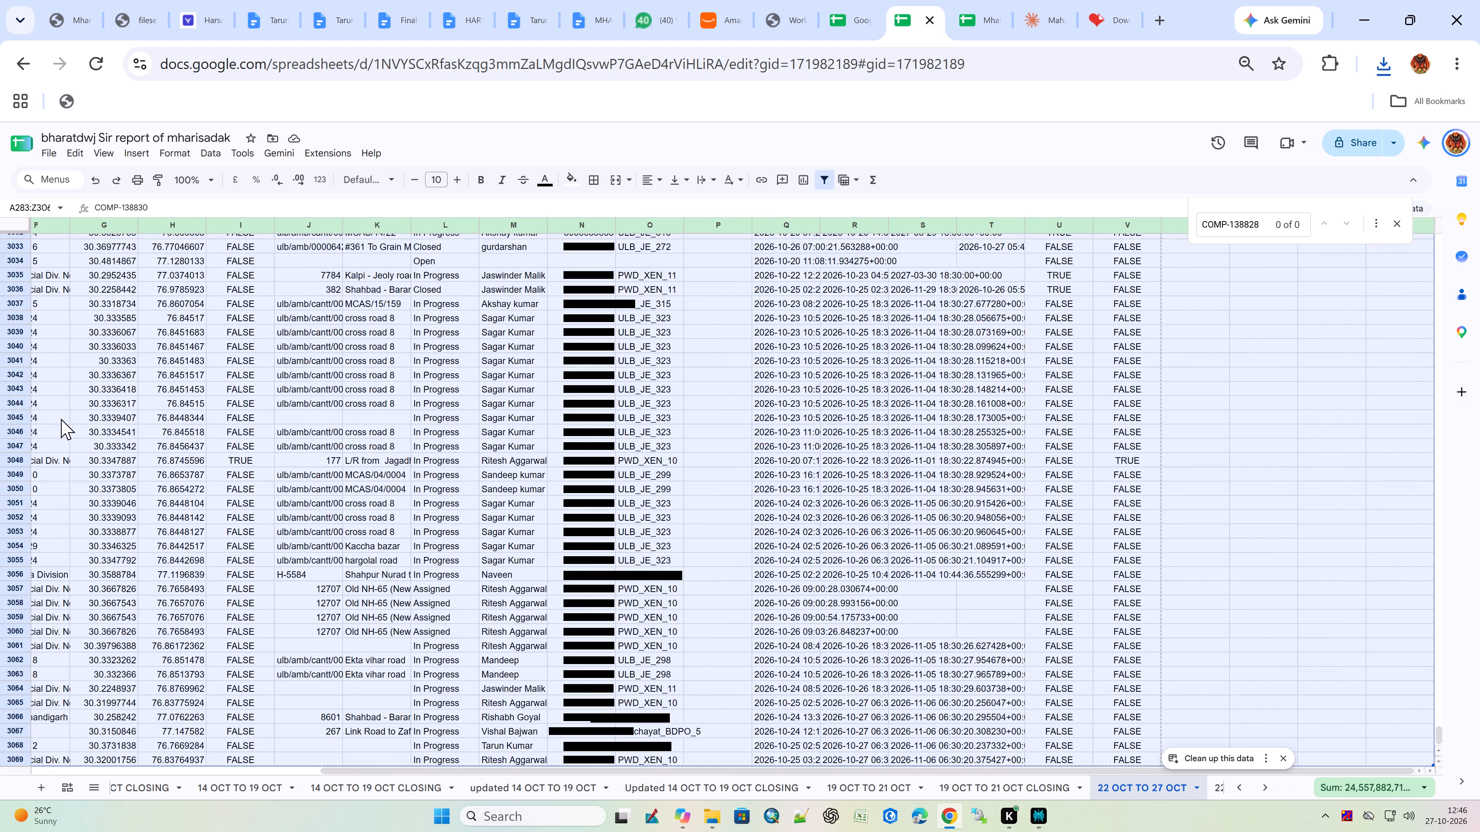
{"action": "key", "text": "ctrl+x"}
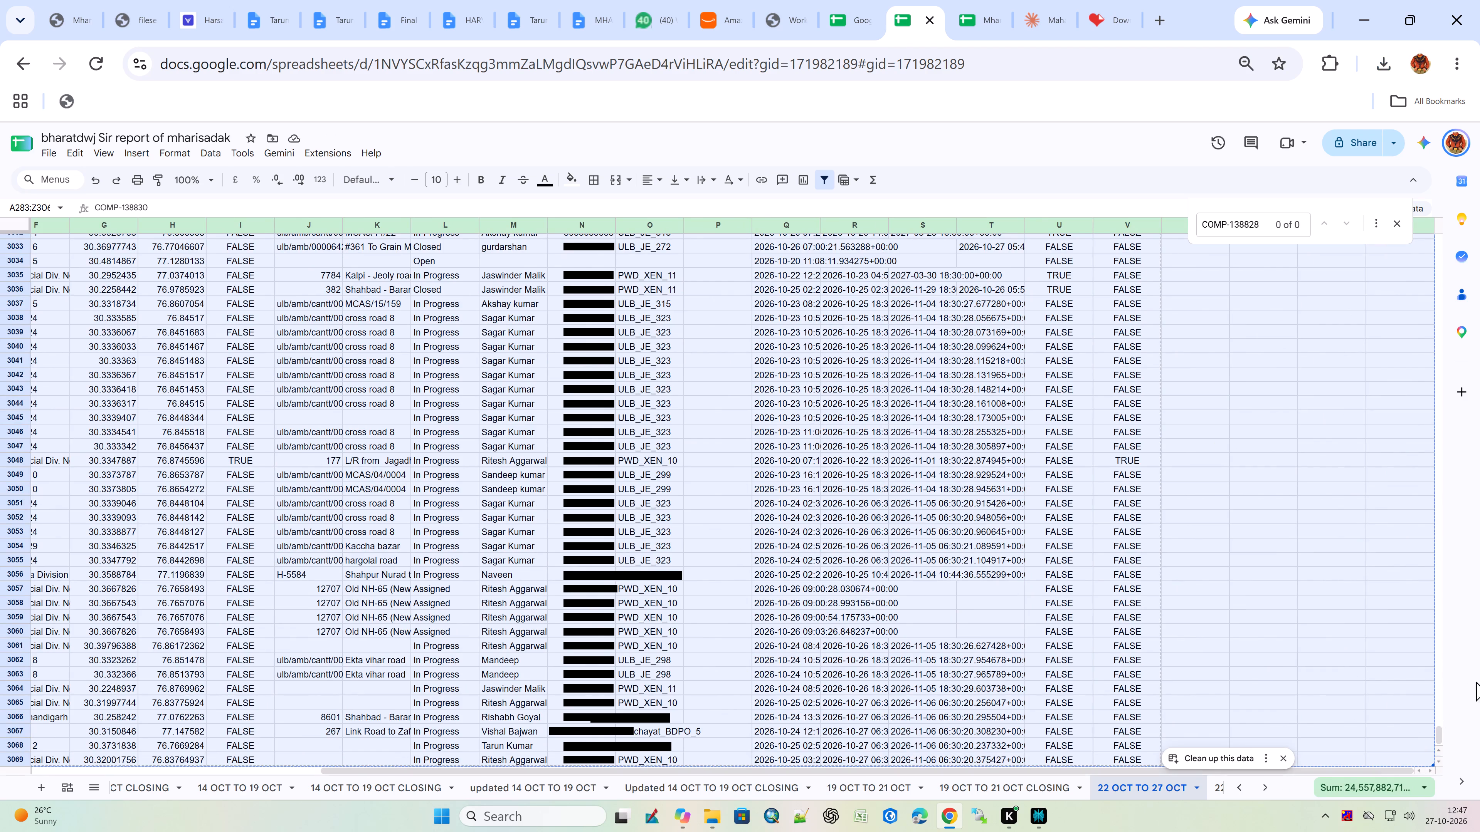
Paste the cut complaint rows starting at cell A2, directly below the header row.
{"action": "left_click_drag", "start_coordinate": [1440, 734], "coordinate": [1435, 240]}
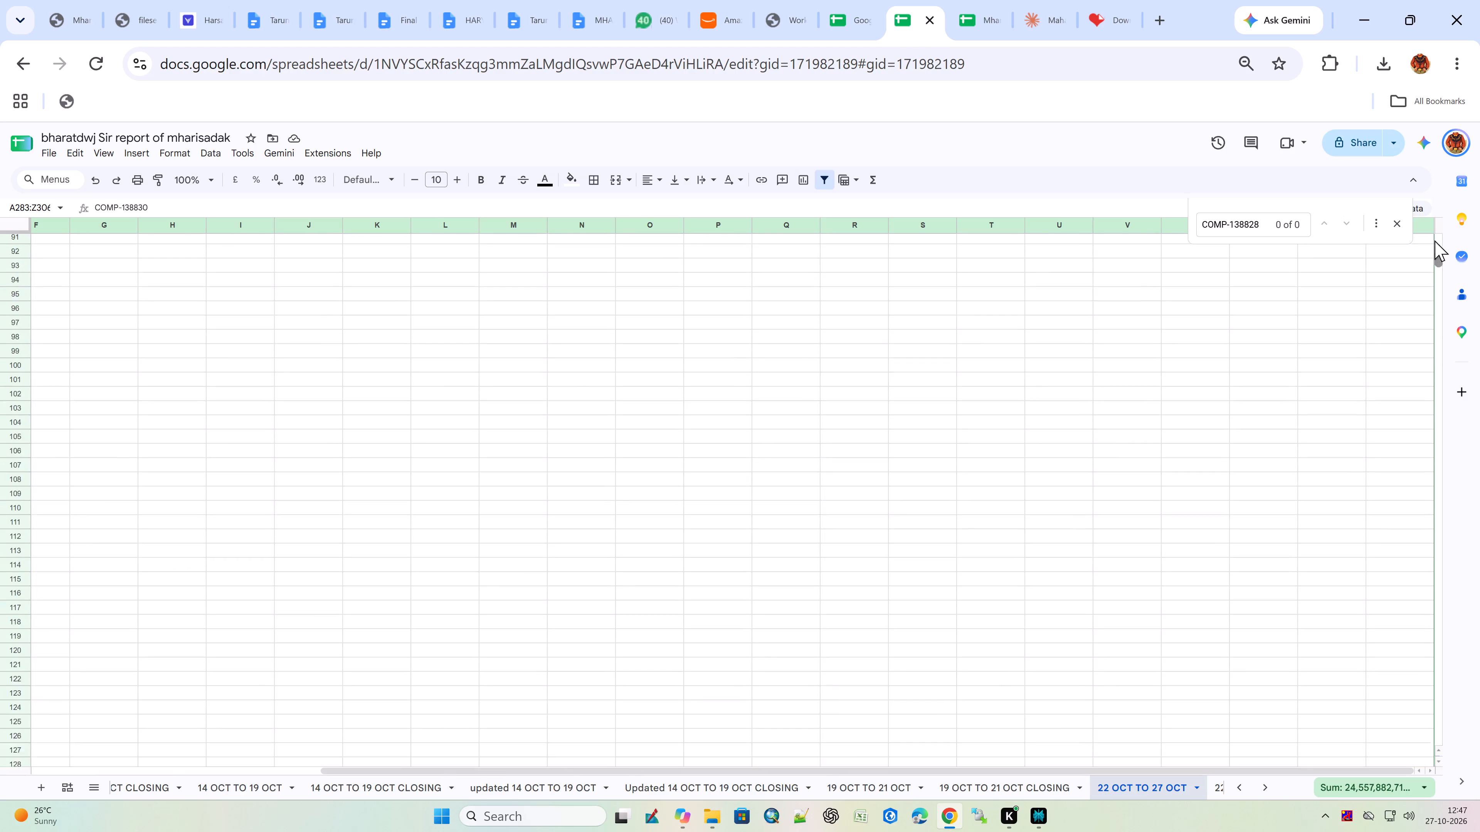
{"action": "left_click_drag", "start_coordinate": [1435, 240], "coordinate": [1436, 235]}
{"action": "left_click_drag", "start_coordinate": [82, 260], "coordinate": [0, 293]}
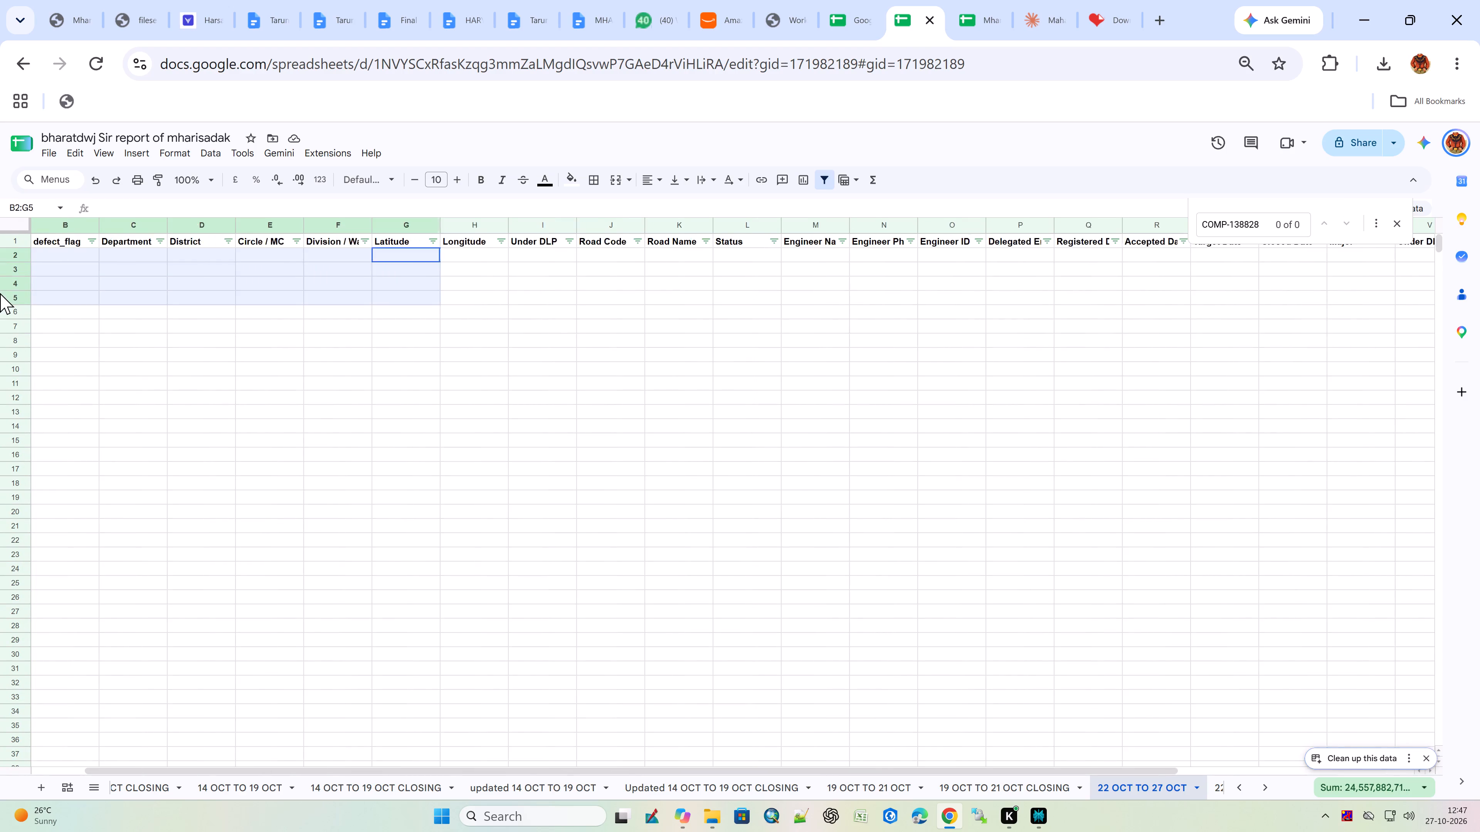
{"action": "left_click_drag", "start_coordinate": [0, 293], "coordinate": [5, 289]}
{"action": "left_click", "coordinate": [75, 260]}
{"action": "key", "text": "ctrl+v"}
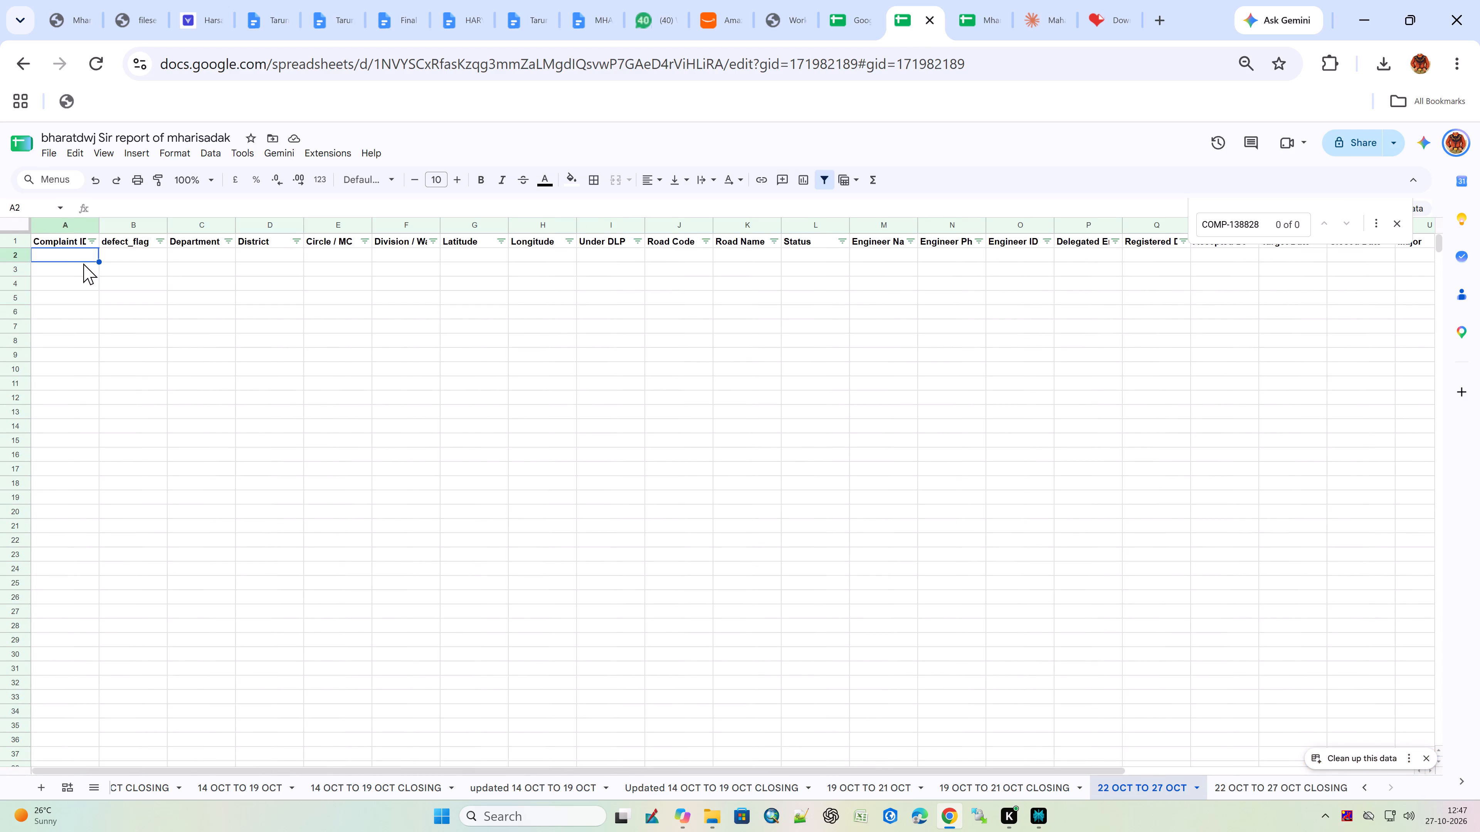
Copy the remaining complaint rows from COMP-138830 onward and paste them into the October 2026 sheet of Mhari sadak Complaints 2026 at B8715.
{"action": "key", "text": "ctrl+c"}
{"action": "key", "text": "ctrl+c"}
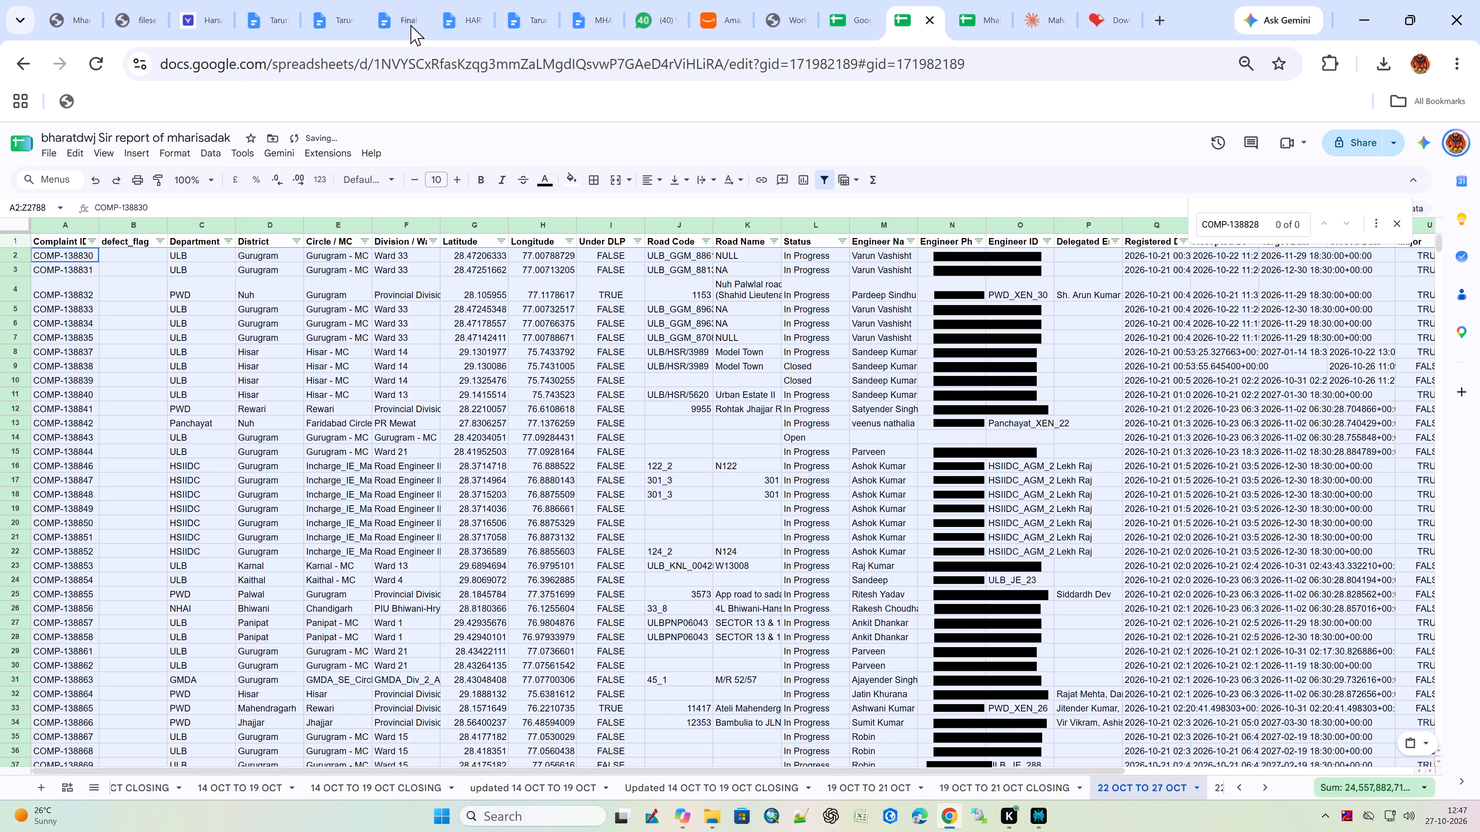
{"action": "left_click", "coordinate": [983, 0]}
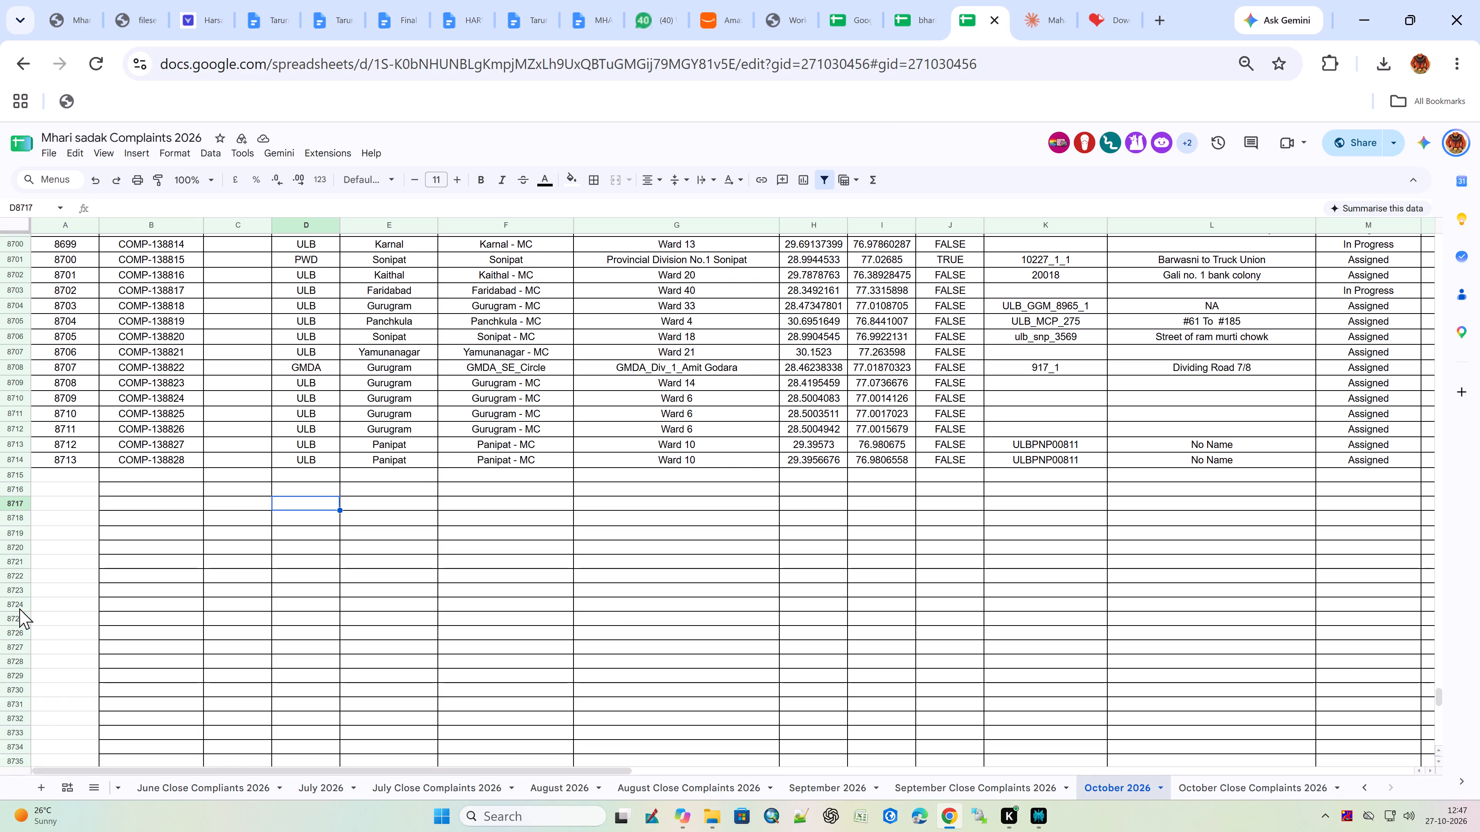
{"action": "left_click", "coordinate": [132, 482]}
{"action": "key", "text": "ctrl+v"}
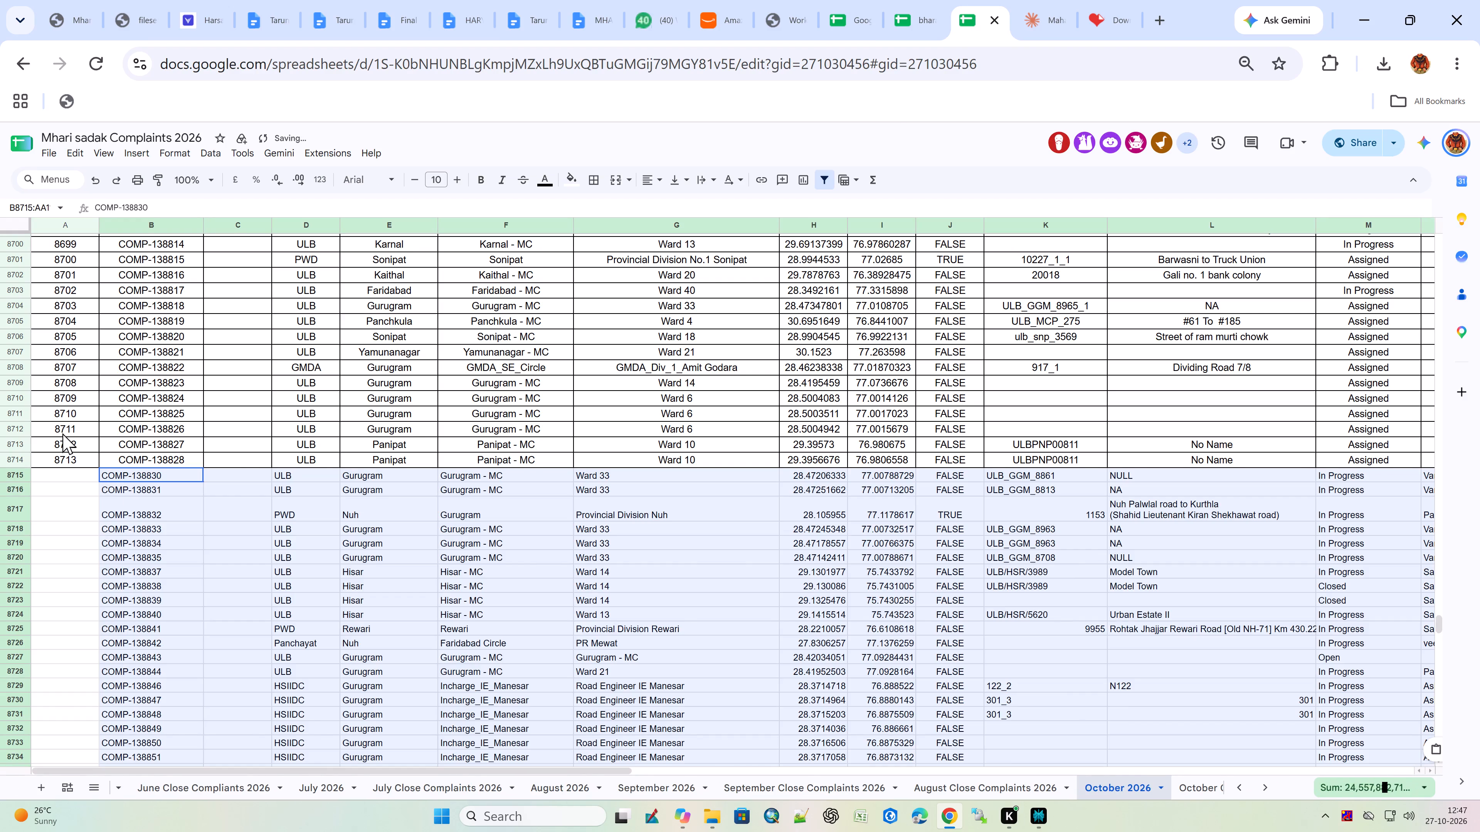
Copy the bordered, centred formatting of the last serial-number cells onto the newly added complaints, from B8715 across to column Y and down to row 11498.
{"action": "left_click_drag", "start_coordinate": [77, 423], "coordinate": [77, 465]}
{"action": "left_click", "coordinate": [158, 186]}
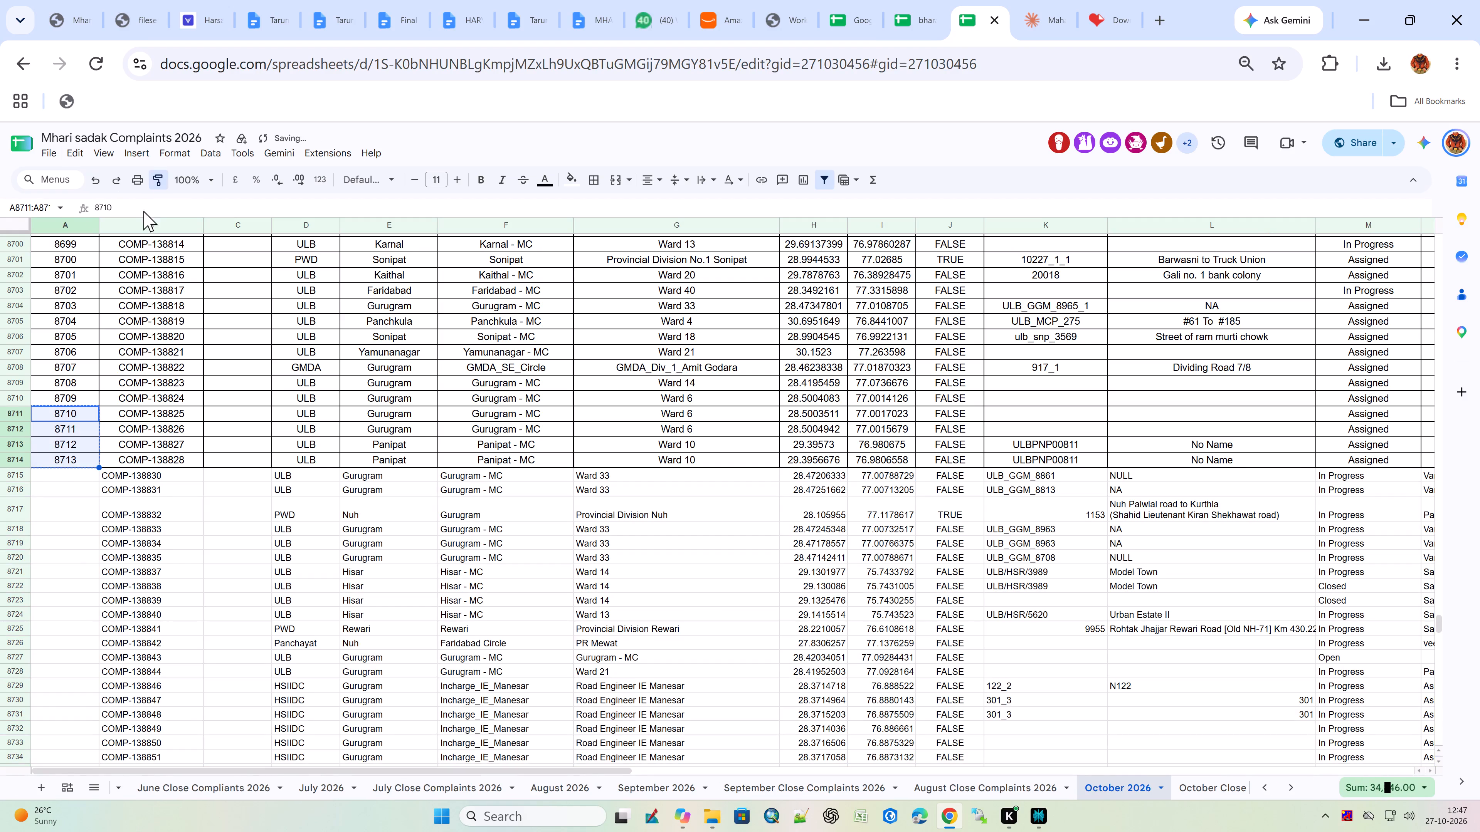
{"action": "left_click_drag", "start_coordinate": [161, 472], "coordinate": [1479, 750]}
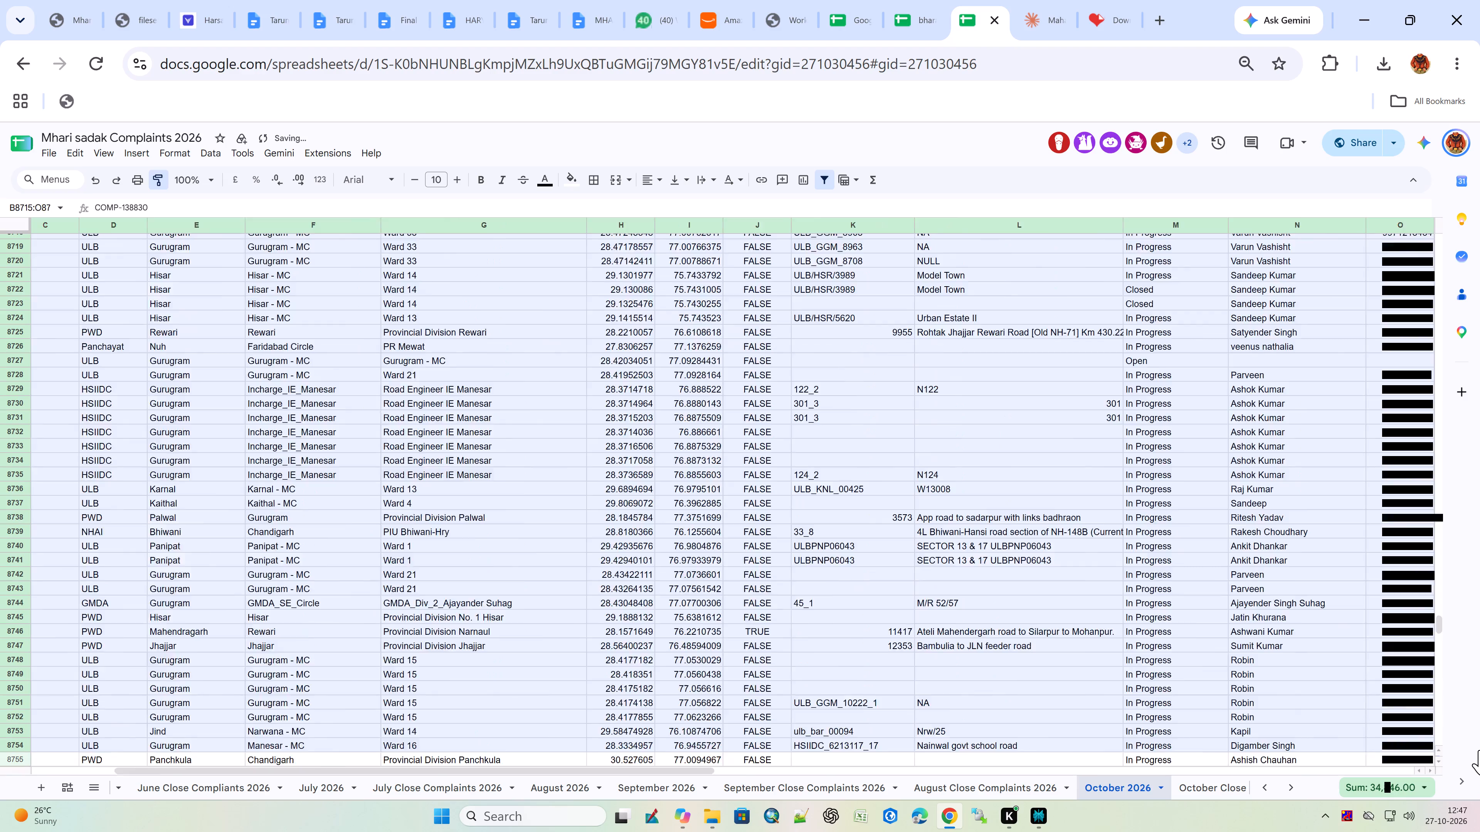
{"action": "left_click_drag", "start_coordinate": [1479, 750], "coordinate": [1476, 831]}
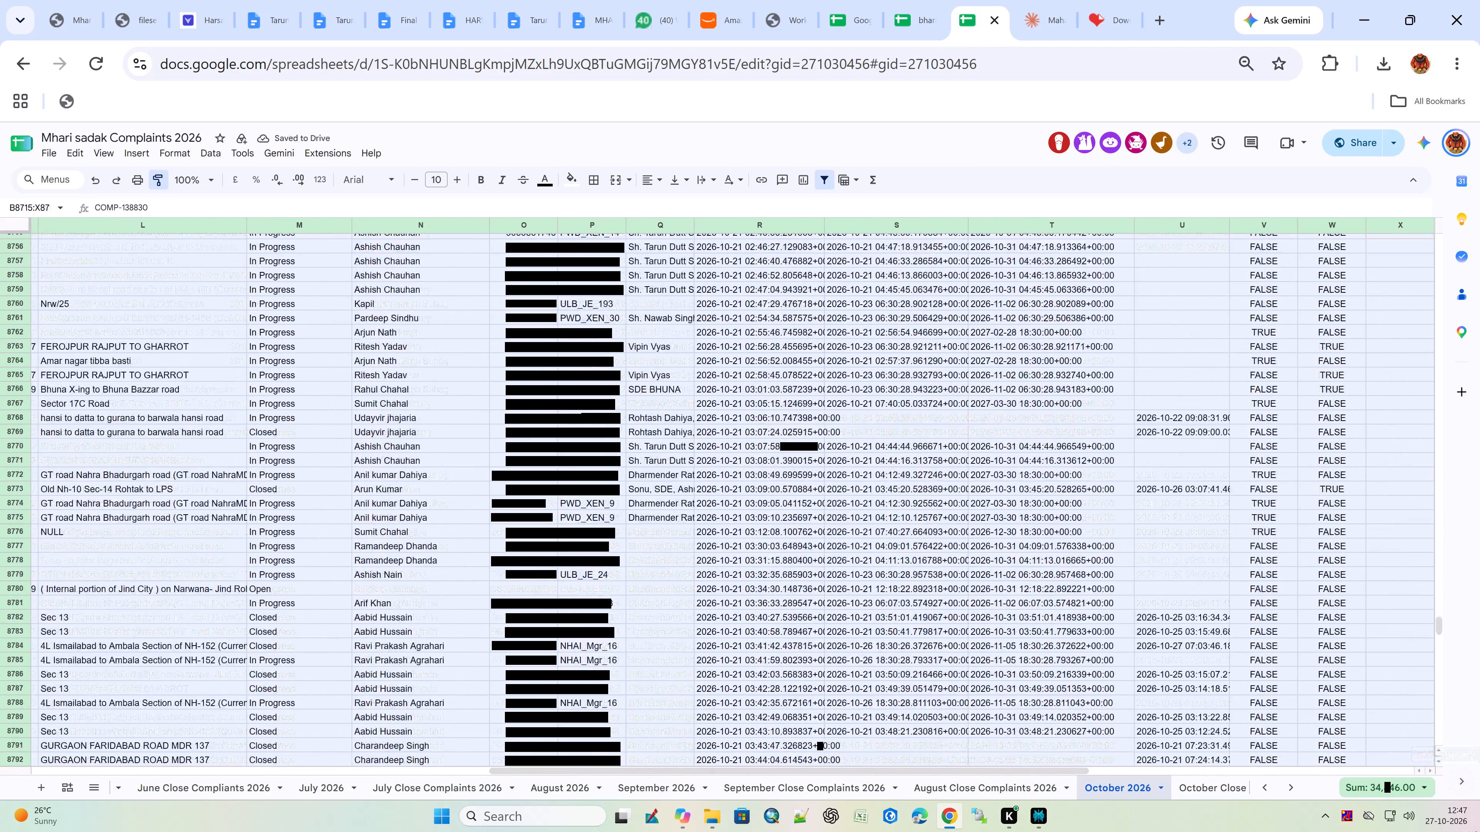
{"action": "left_click_drag", "start_coordinate": [1476, 831], "coordinate": [1479, 831]}
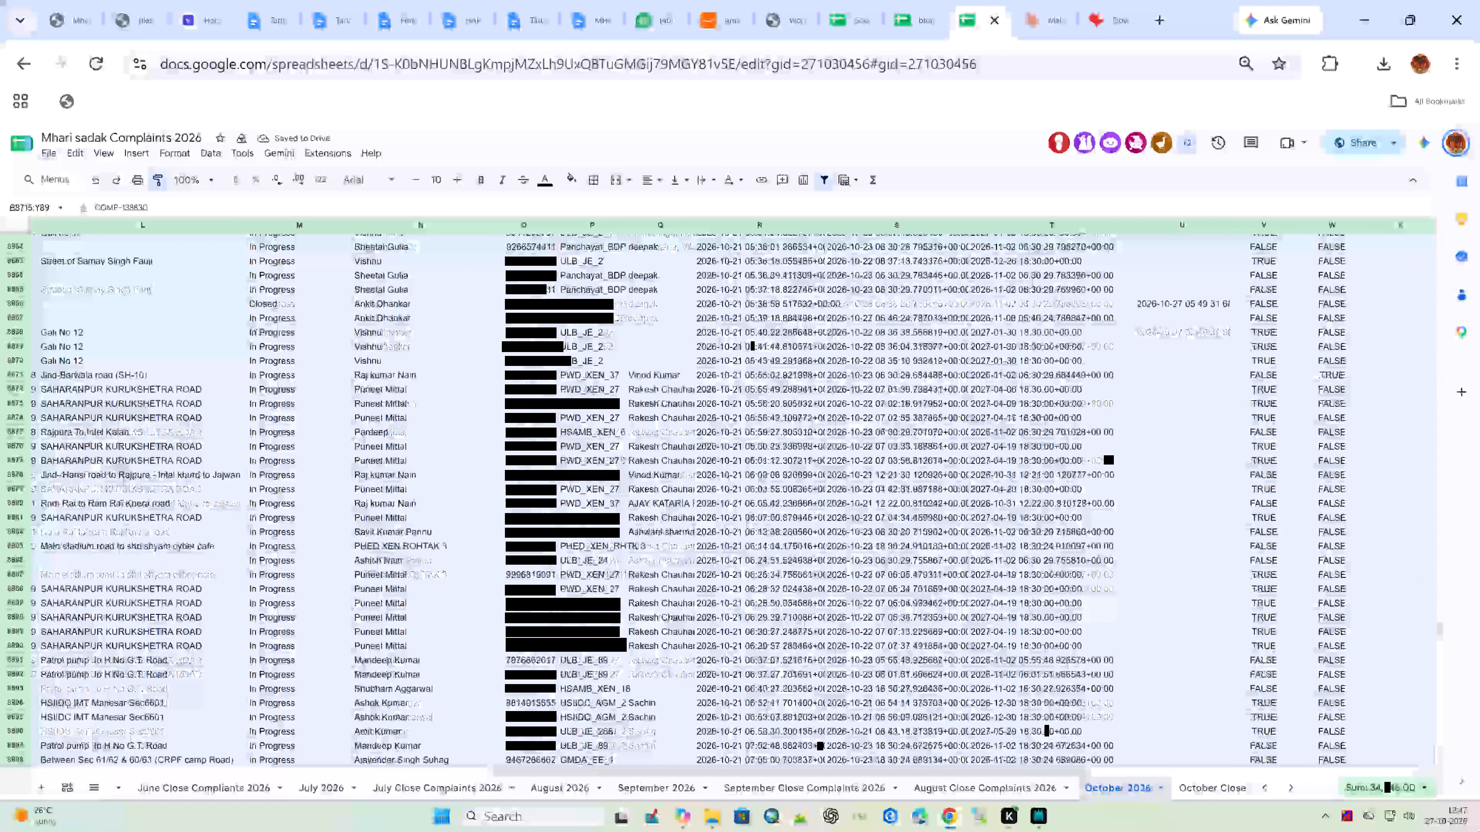
{"action": "left_click_drag", "start_coordinate": [1479, 831], "coordinate": [1476, 831]}
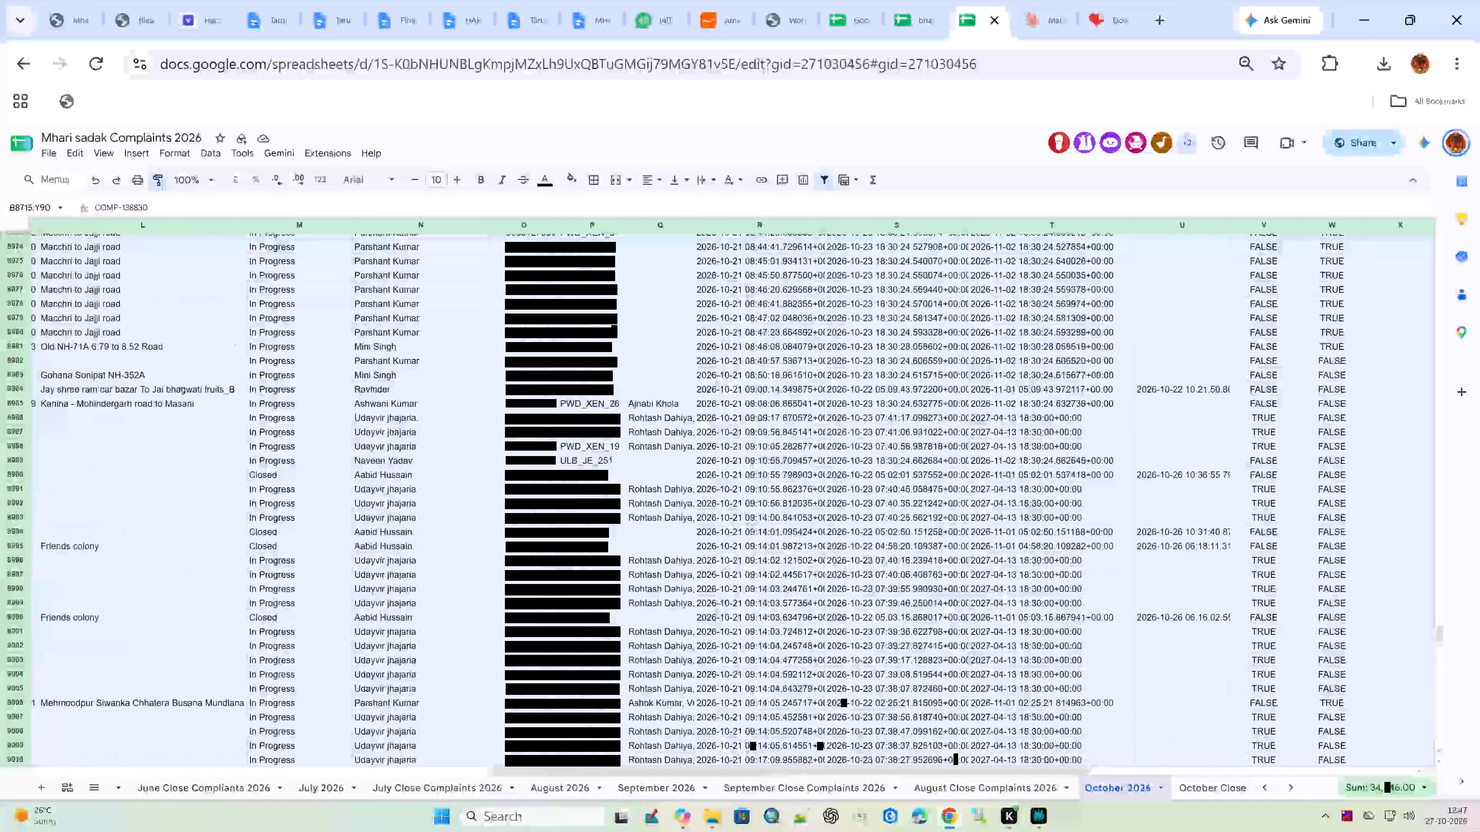
{"action": "left_click_drag", "start_coordinate": [1476, 831], "coordinate": [1468, 831]}
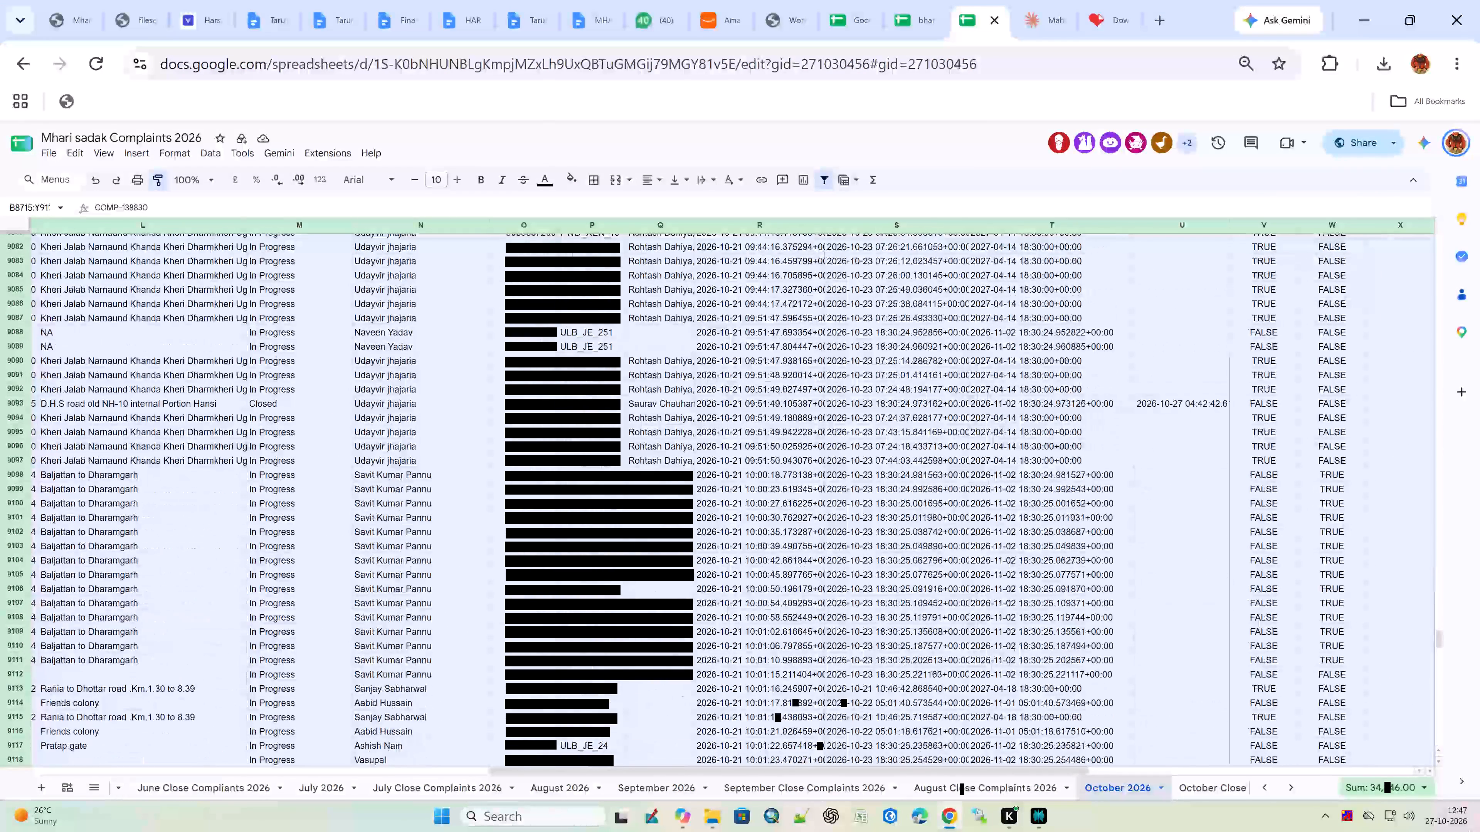
{"action": "left_click_drag", "start_coordinate": [1468, 831], "coordinate": [1479, 831]}
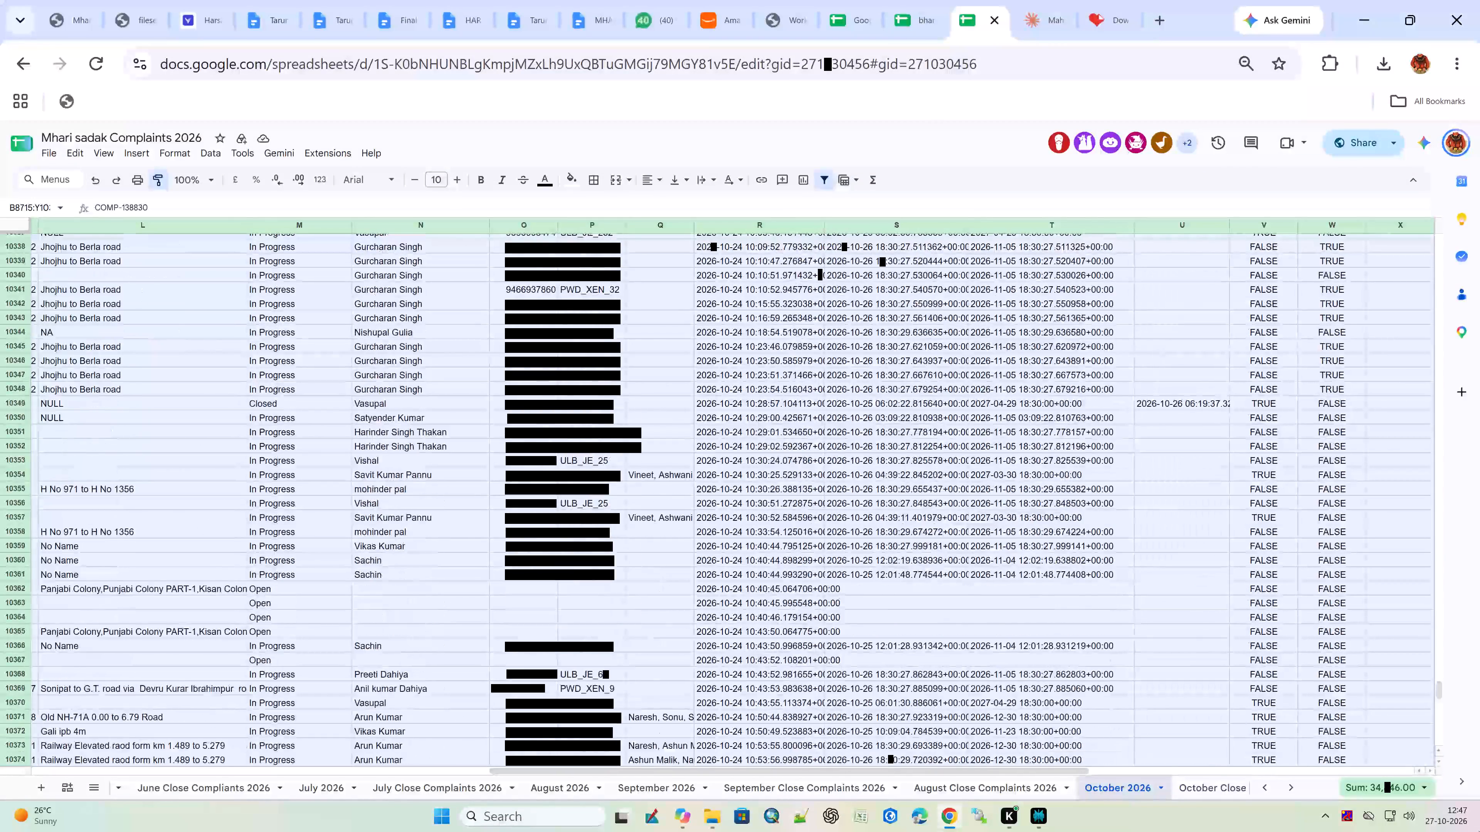
{"action": "left_click_drag", "start_coordinate": [1479, 831], "coordinate": [1479, 830]}
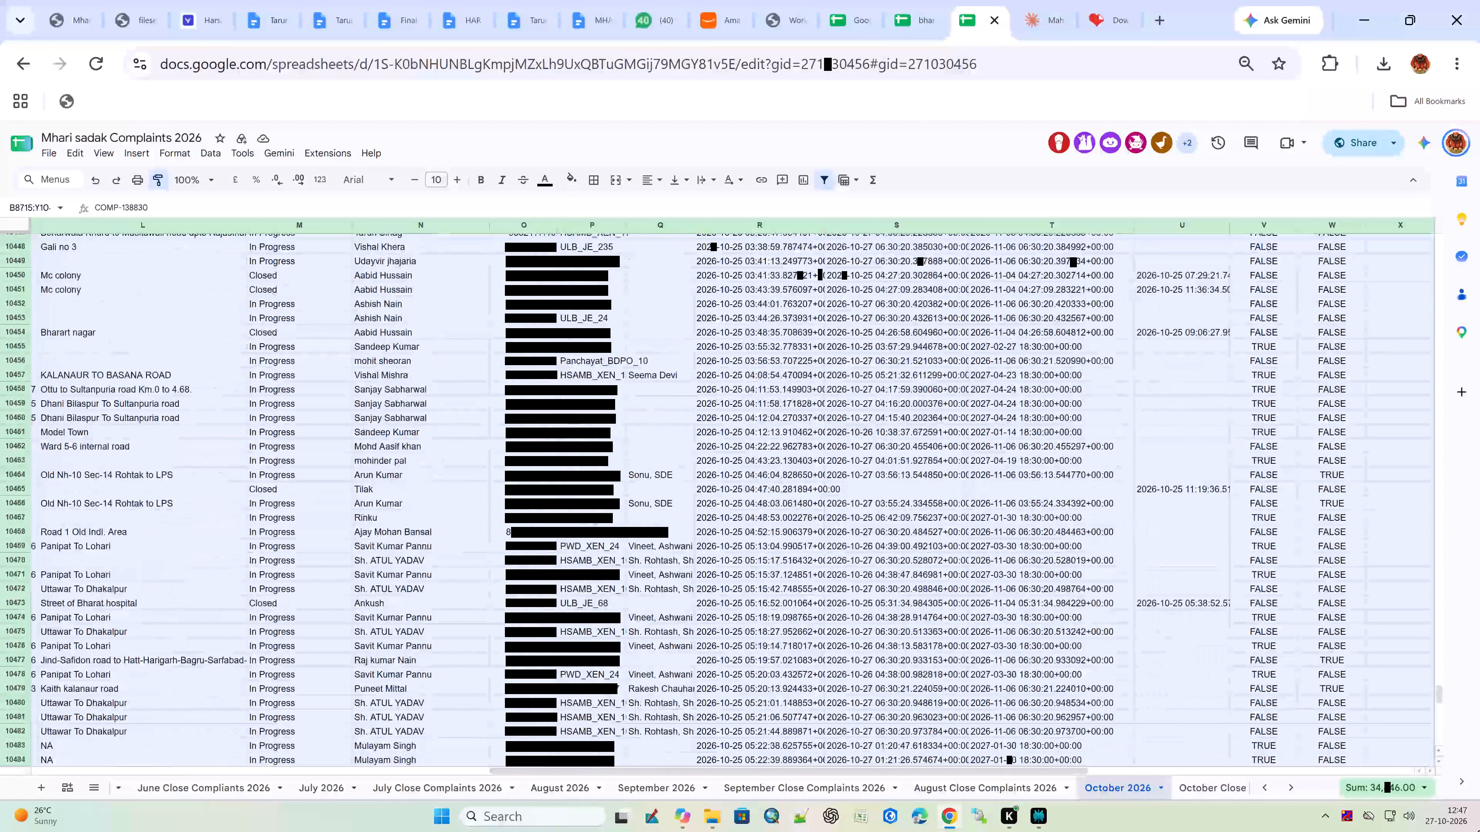
{"action": "left_click_drag", "start_coordinate": [1479, 830], "coordinate": [1479, 831]}
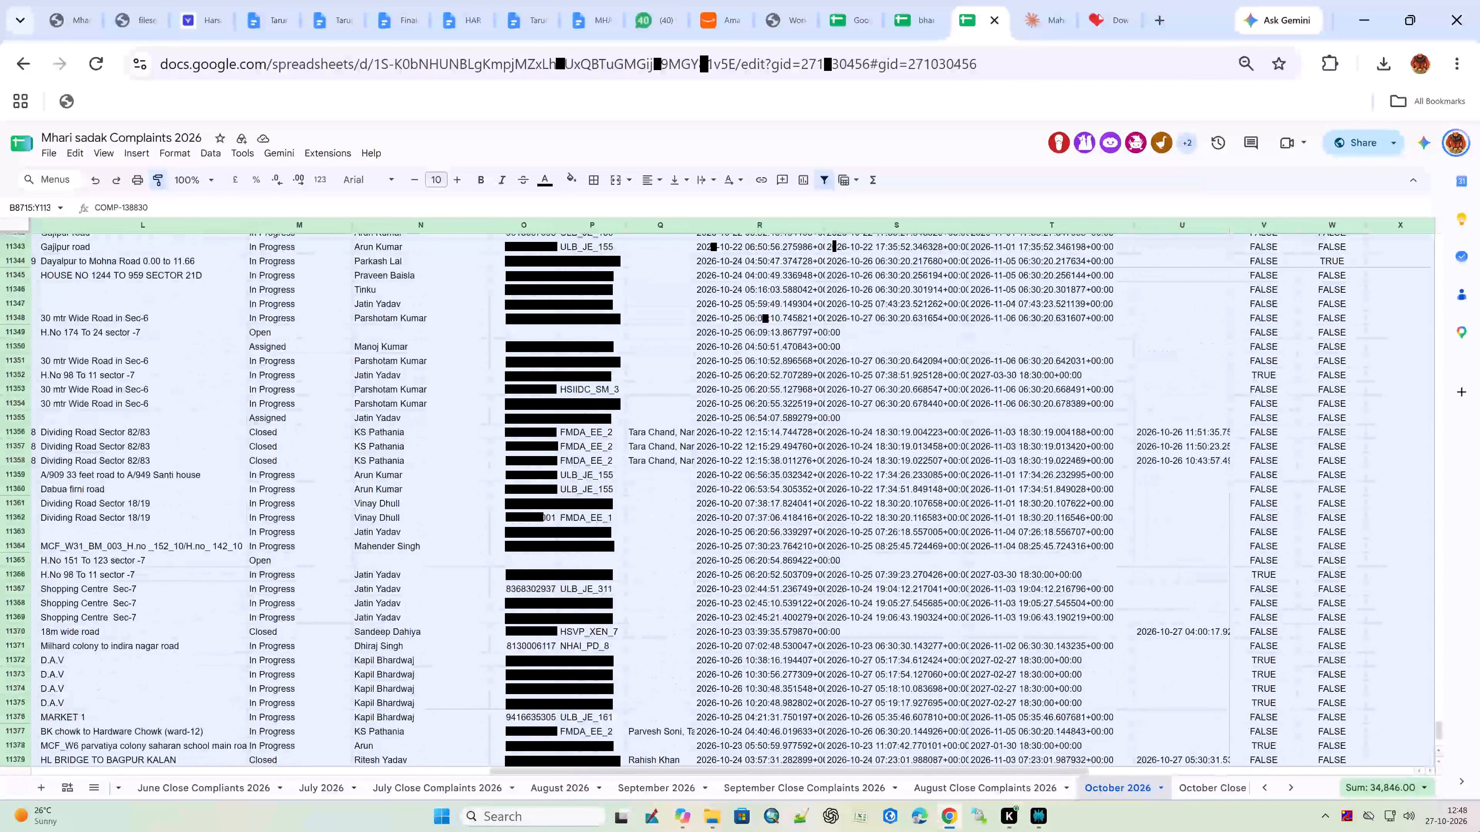
{"action": "left_click_drag", "start_coordinate": [1479, 831], "coordinate": [1477, 831]}
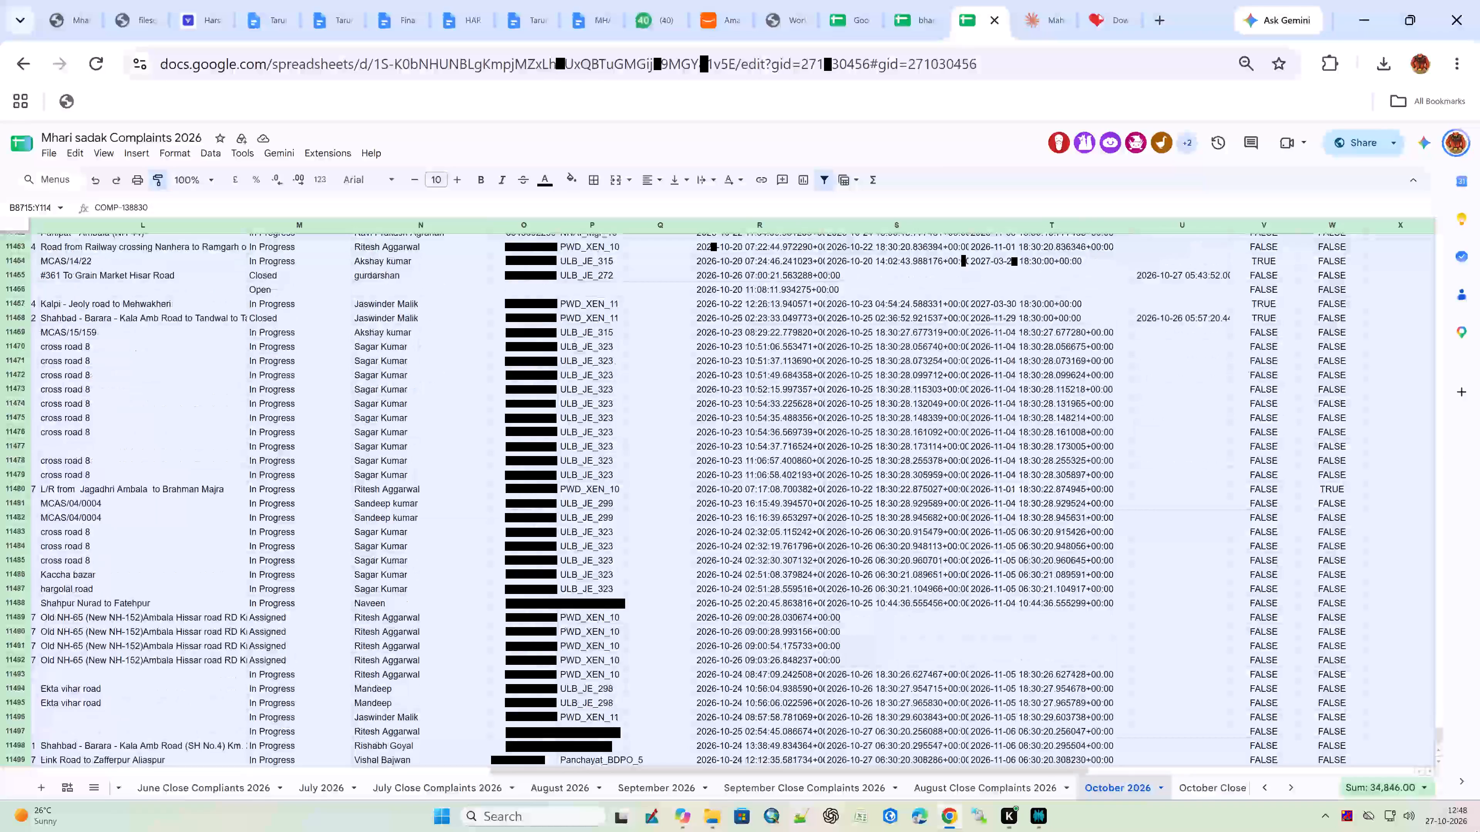
{"action": "left_click_drag", "start_coordinate": [1477, 831], "coordinate": [1465, 831]}
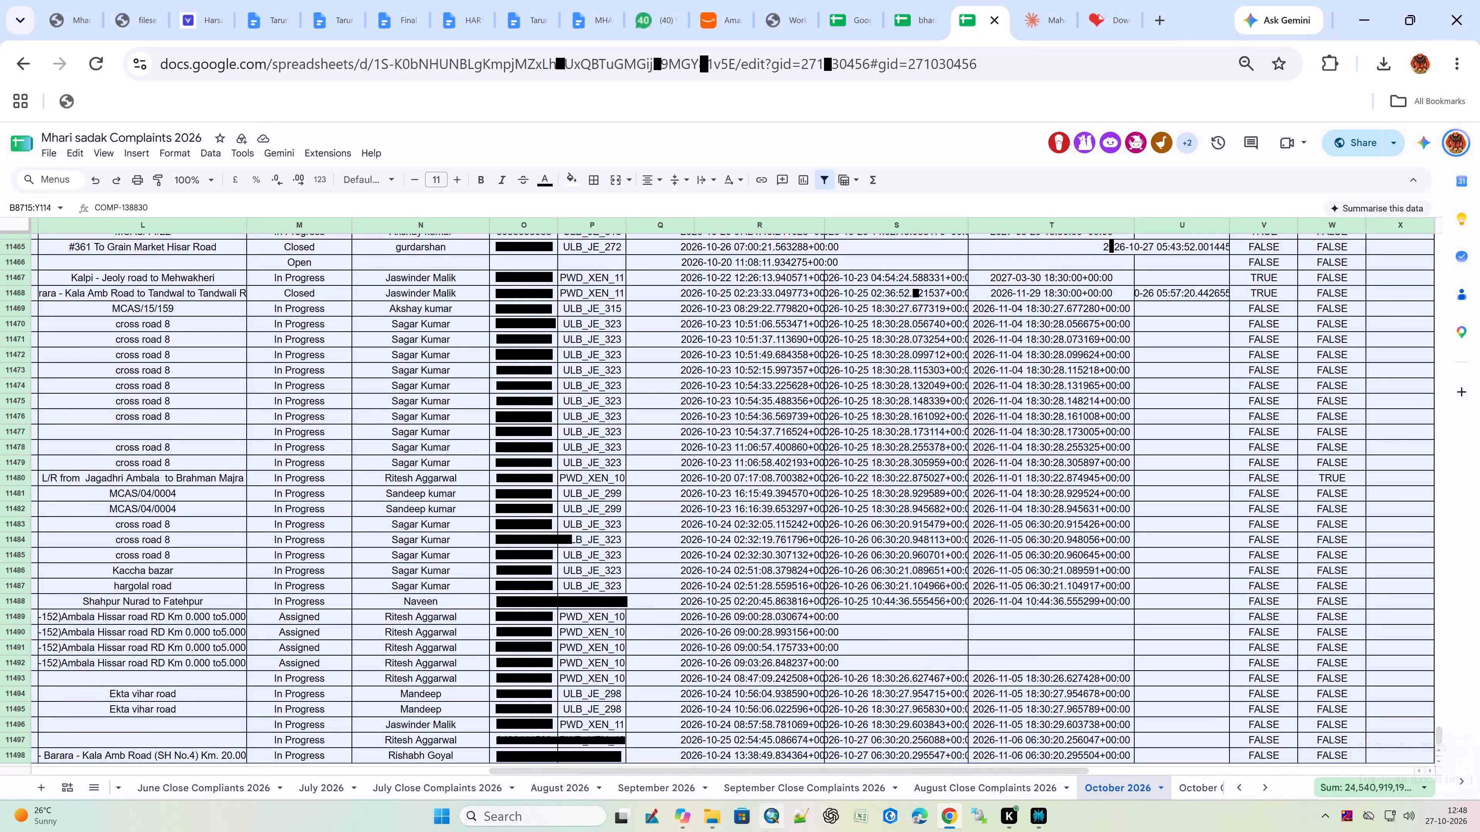
Continue the serial numbers in column A from 8711–8713 down alongside all the newly added complaints.
{"action": "left_click_drag", "start_coordinate": [535, 770], "coordinate": [0, 750]}
{"action": "left_click", "coordinate": [69, 726]}
{"action": "key", "text": "ctrl+shift+Up"}
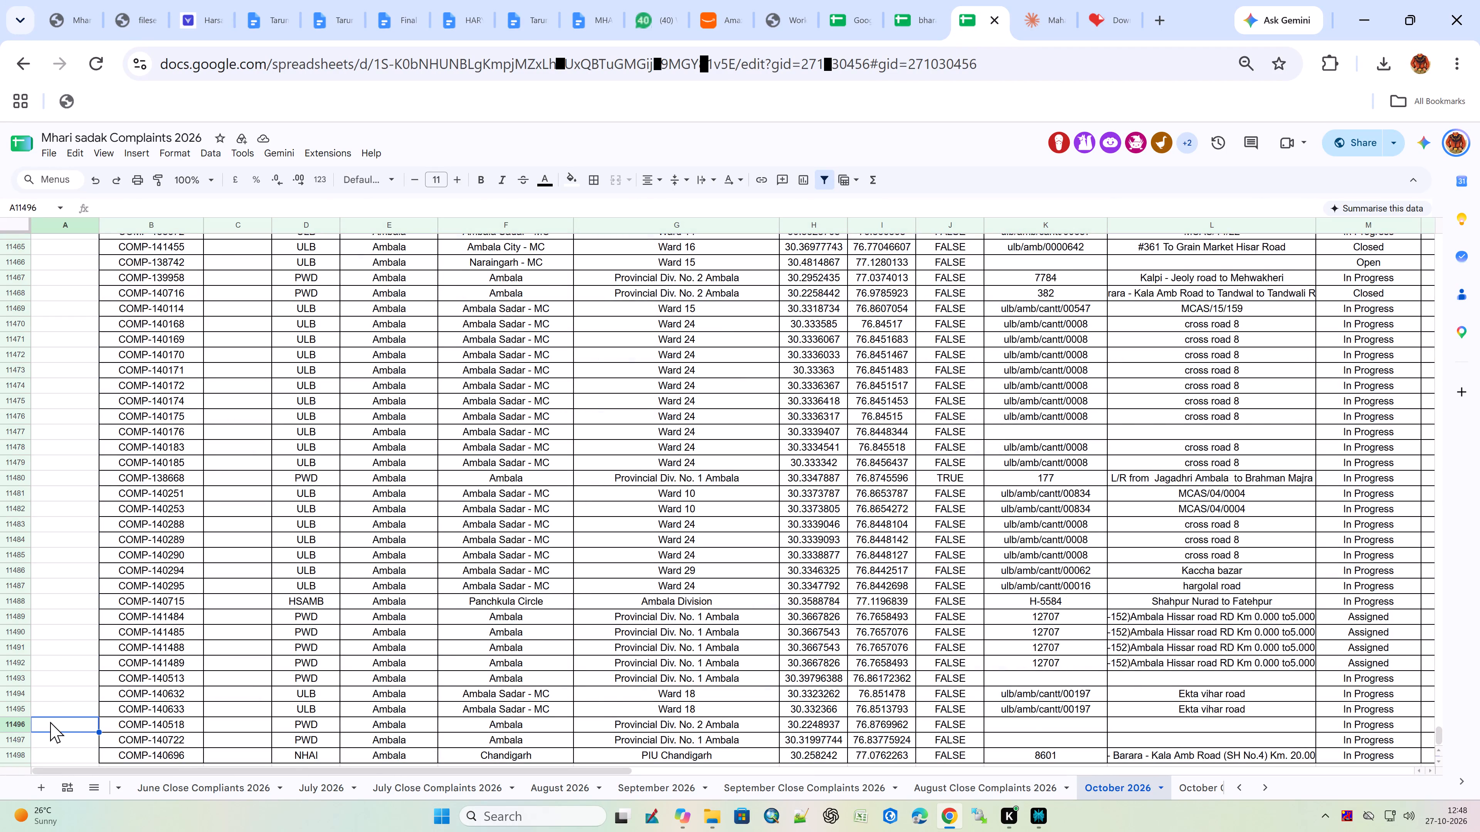
{"action": "scroll", "coordinate": [129, 367], "scroll_direction": "up", "scroll_amount": 2}
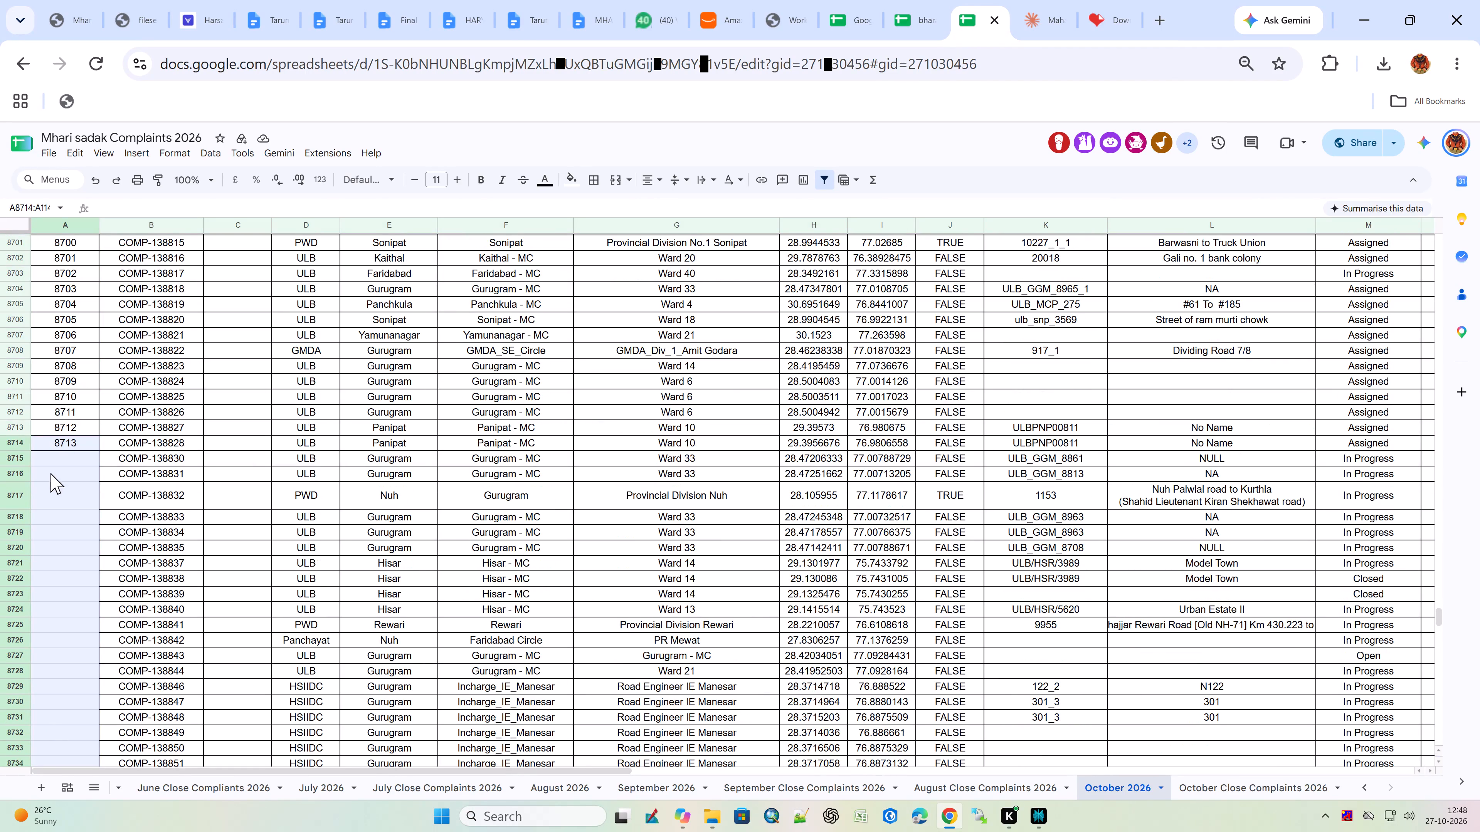
{"action": "left_click", "coordinate": [60, 393]}
{"action": "left_click_drag", "start_coordinate": [70, 417], "coordinate": [73, 442]}
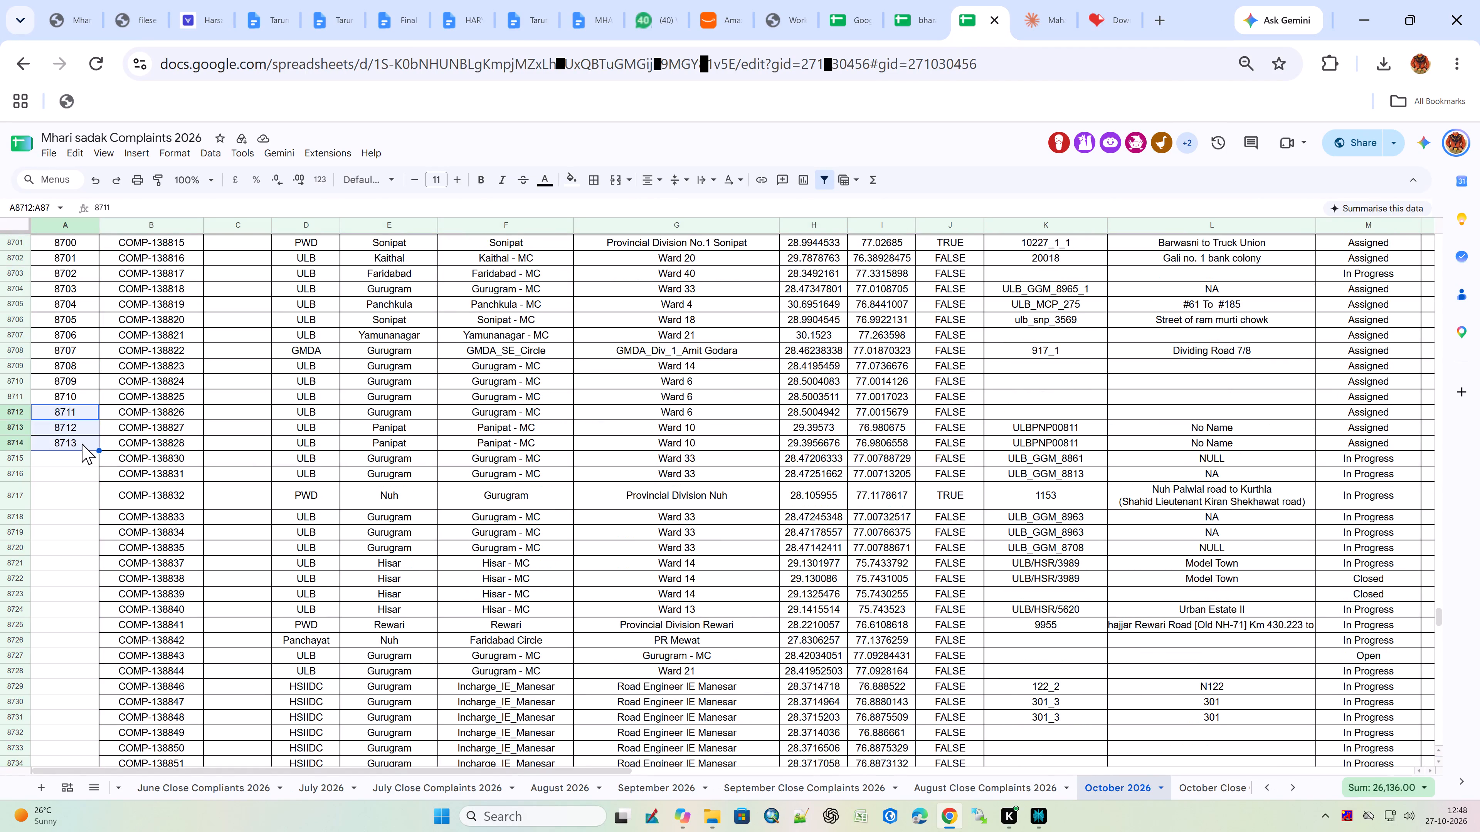
{"action": "double_click", "coordinate": [100, 449]}
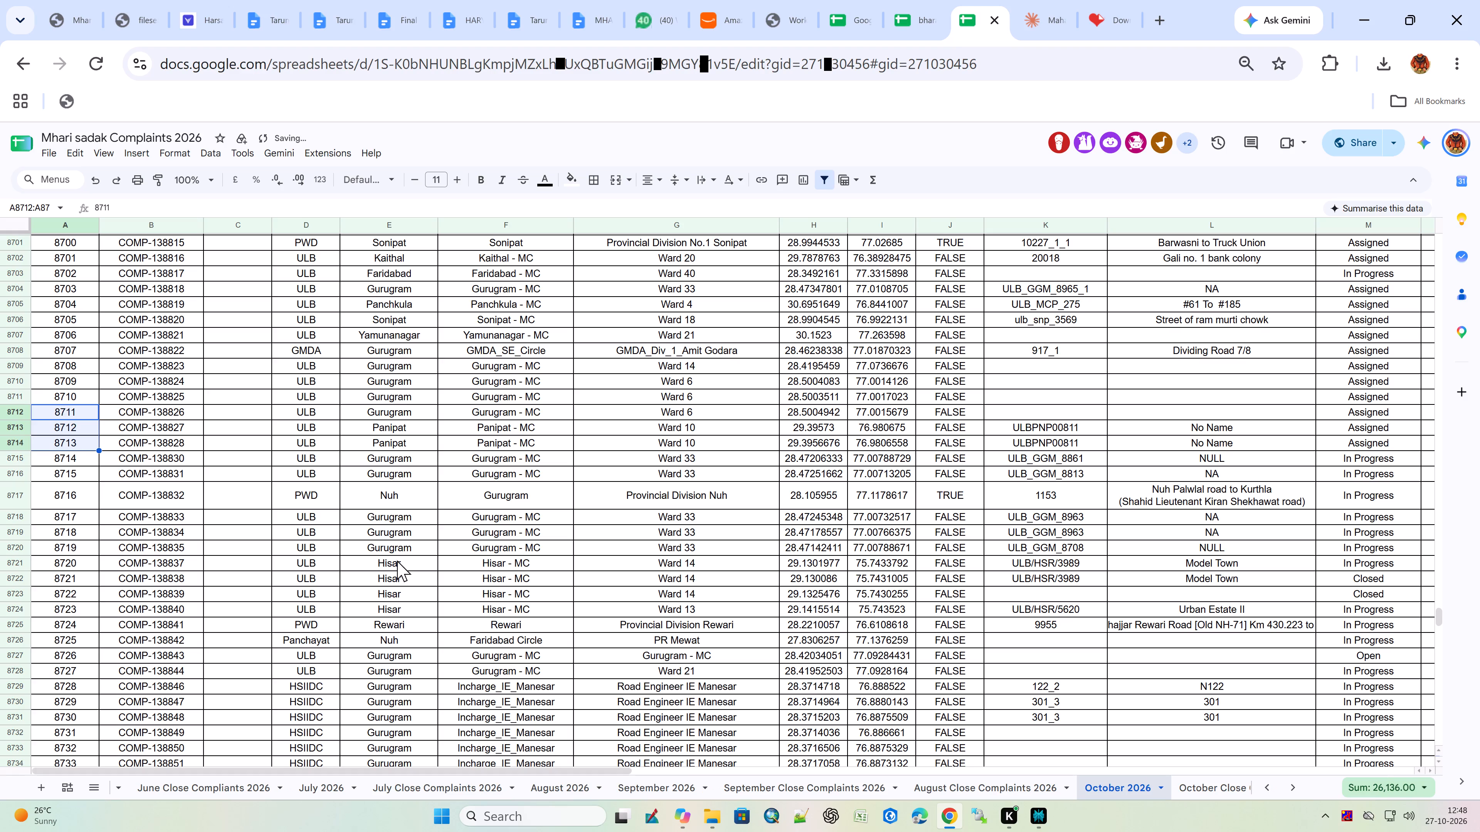
Copy the new Complaint IDs from B8715 down to the last row and paste them into column Y starting at Y8715.
{"action": "left_click_drag", "start_coordinate": [1113, 402], "coordinate": [1479, 401]}
{"action": "left_click_drag", "start_coordinate": [913, 459], "coordinate": [732, 466]}
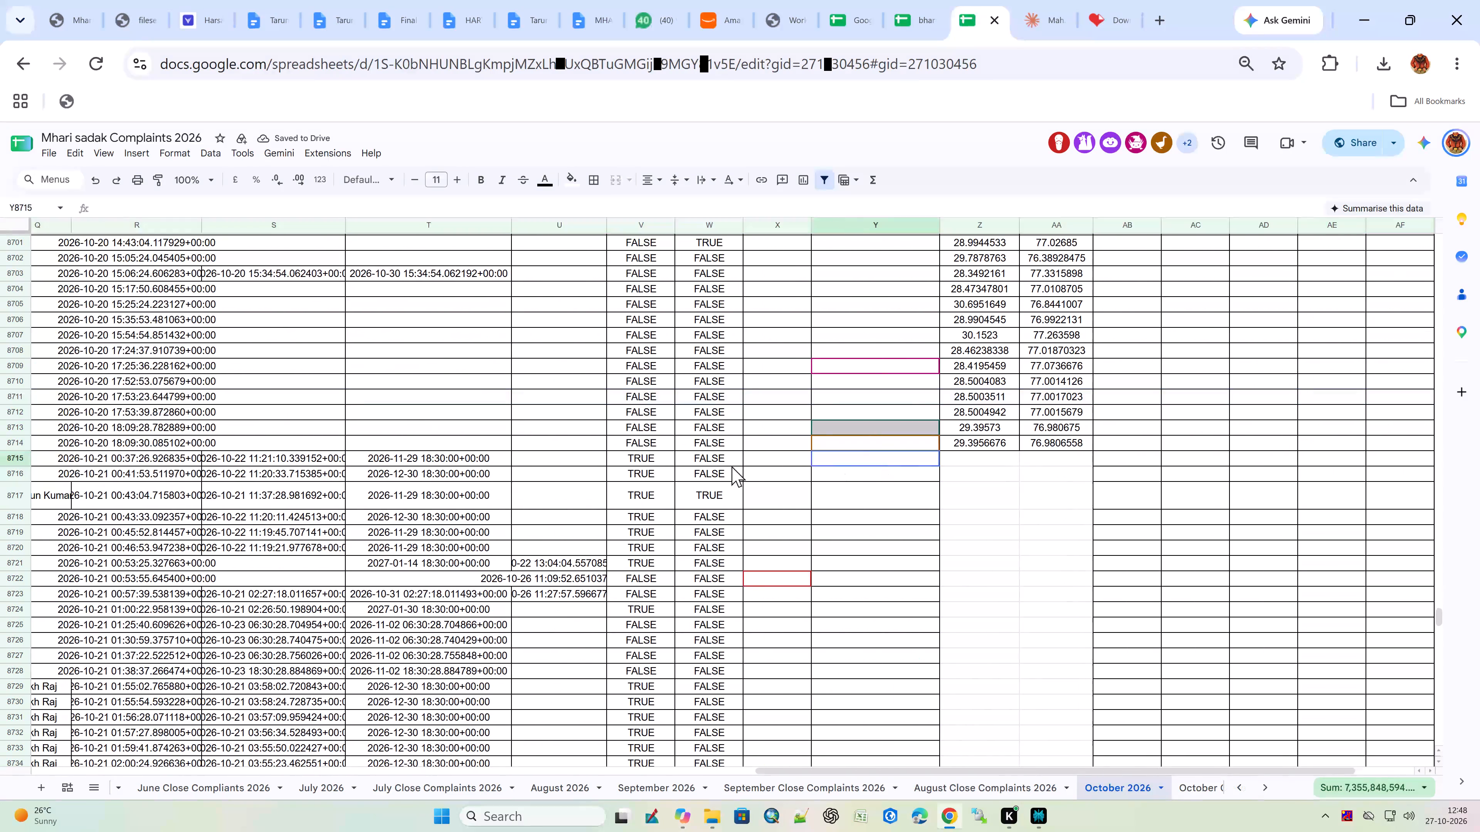
{"action": "left_click_drag", "start_coordinate": [732, 466], "coordinate": [0, 450]}
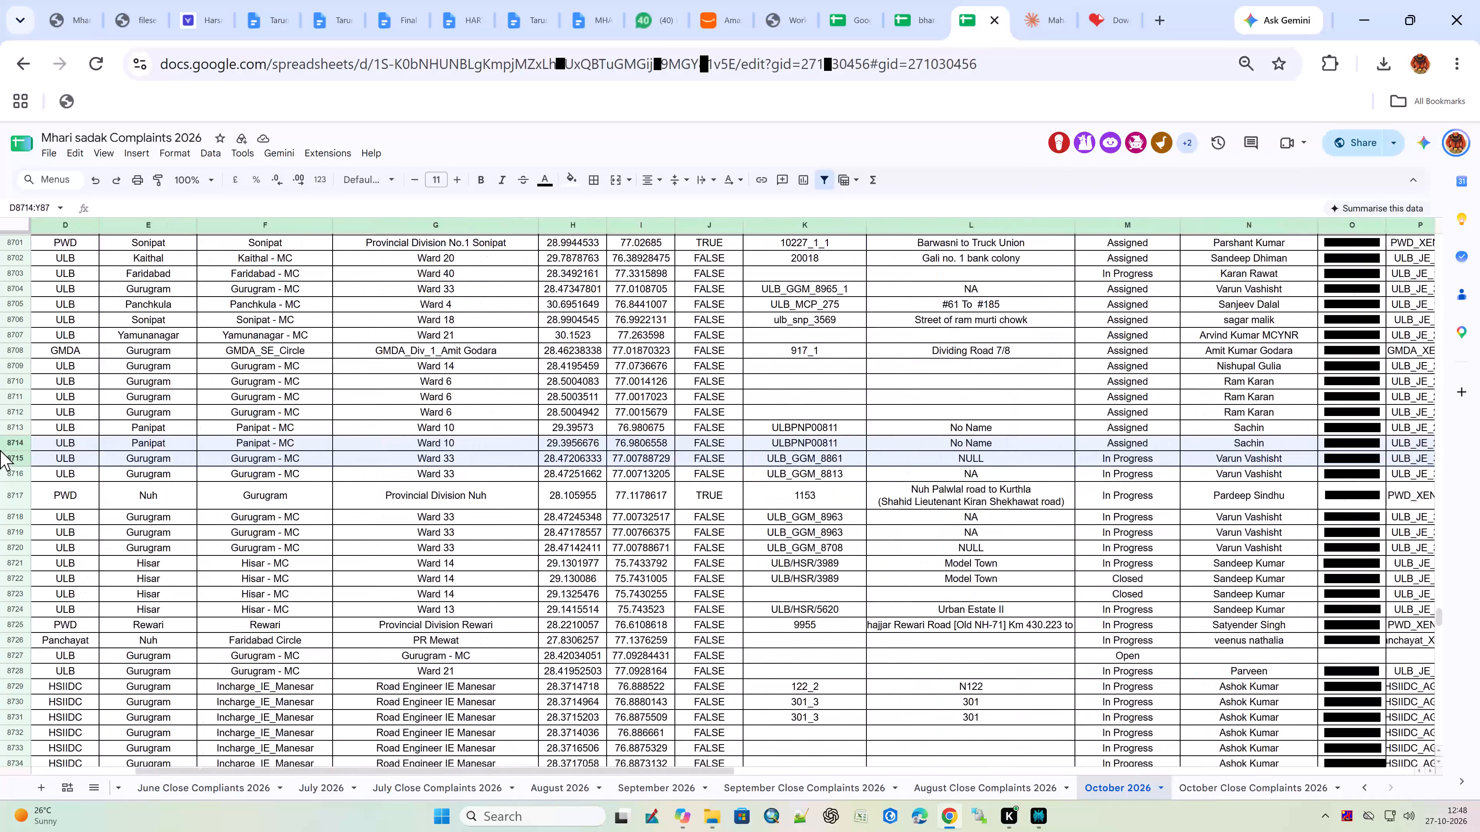
{"action": "left_click_drag", "start_coordinate": [0, 450], "coordinate": [134, 467]}
{"action": "left_click", "coordinate": [137, 463]}
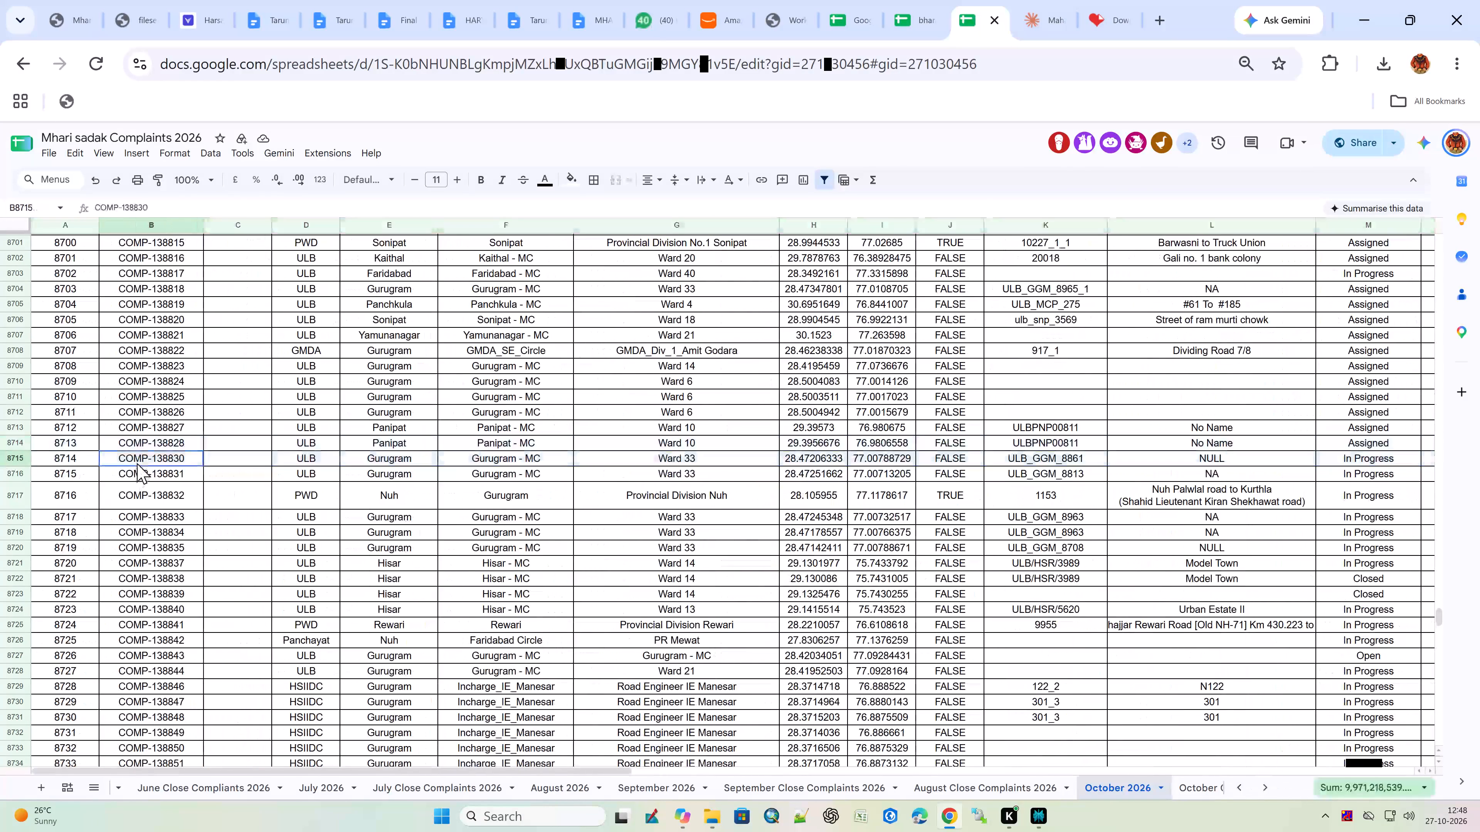
{"action": "key", "text": "ctrl+shift+Down"}
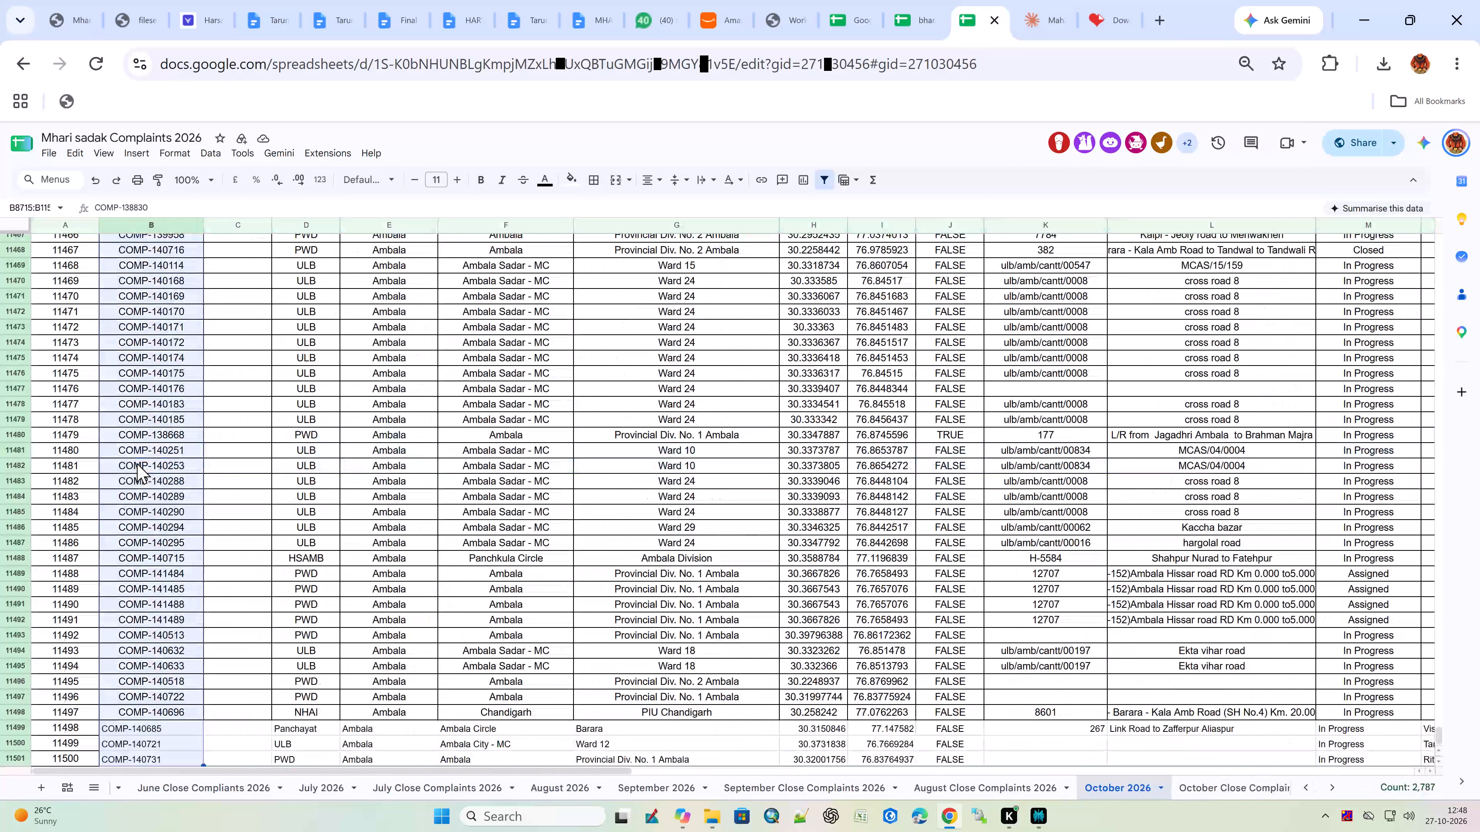
{"action": "key", "text": "ctrl+c"}
{"action": "key", "text": "ctrl+c"}
{"action": "key", "text": "ctrl+c"}
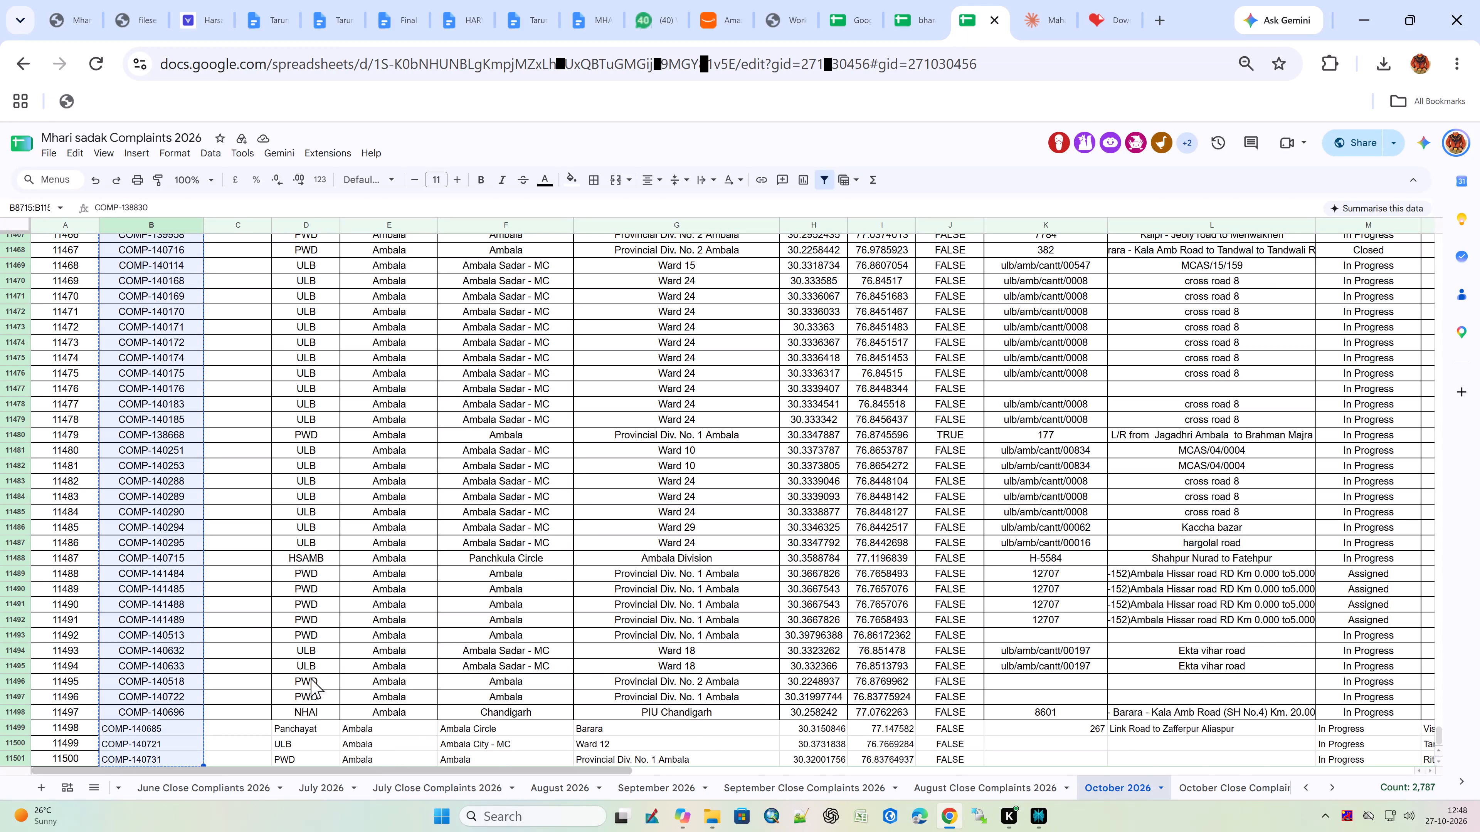
{"action": "key", "text": "Up"}
{"action": "key", "text": "Up"}
{"action": "key", "text": "Up"}
{"action": "key", "text": "Up"}
{"action": "key", "text": "Up"}
{"action": "key", "text": "Up"}
{"action": "key", "text": "Up"}
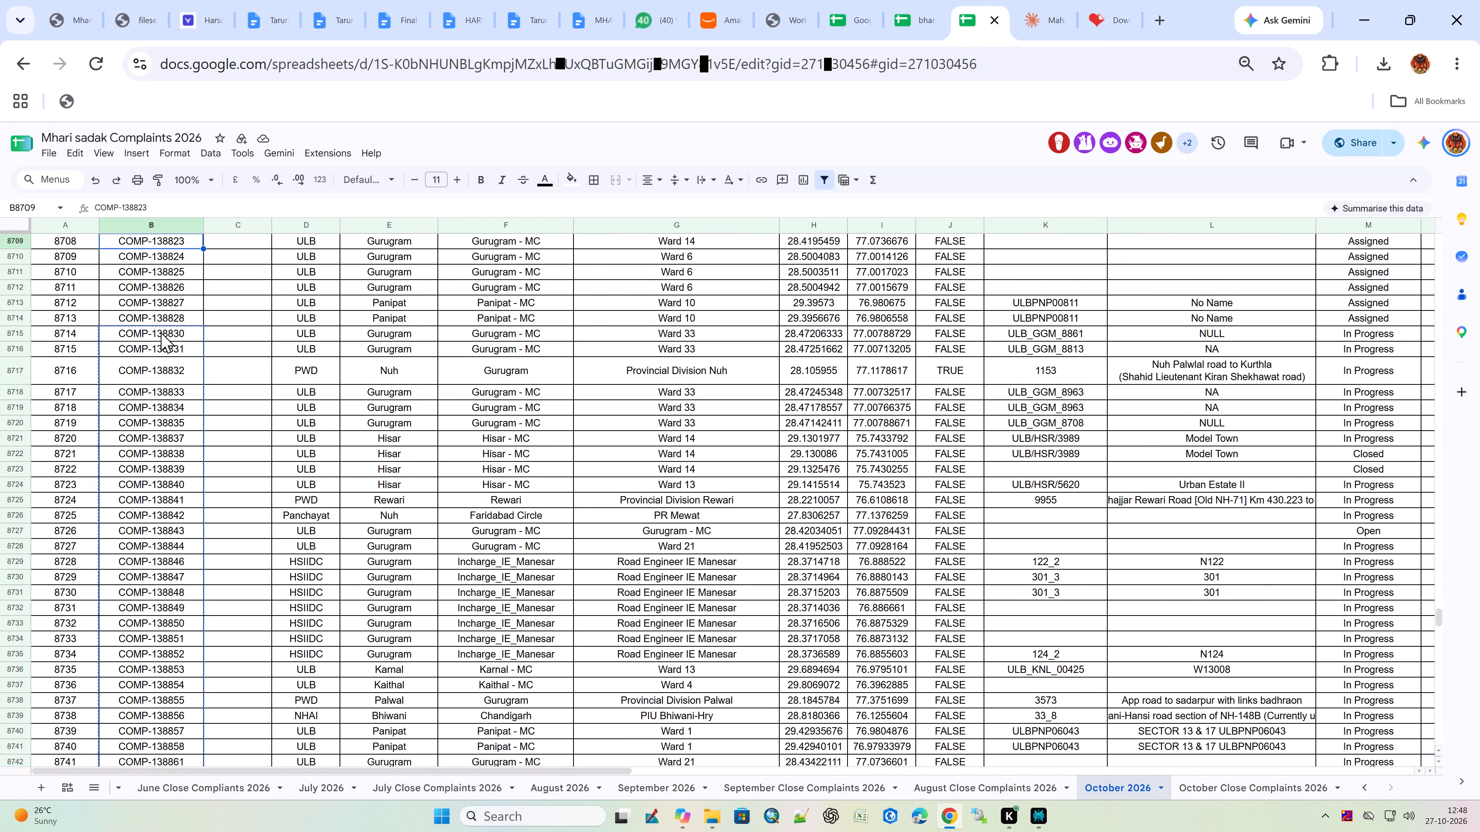
{"action": "scroll", "coordinate": [161, 334], "scroll_direction": "up", "scroll_amount": 1}
{"action": "left_click", "coordinate": [160, 452]}
{"action": "key", "text": "Right"}
{"action": "key", "text": "Right"}
{"action": "key", "text": "Right"}
{"action": "key", "text": "Right"}
{"action": "key", "text": "Right"}
{"action": "key", "text": "Right"}
{"action": "key", "text": "Right"}
{"action": "key", "text": "Right"}
{"action": "key", "text": "Right"}
{"action": "key", "text": "Right"}
{"action": "key", "text": "Right"}
{"action": "key", "text": "Right"}
{"action": "key", "text": "Right"}
{"action": "key", "text": "Right"}
{"action": "key", "text": "Right"}
{"action": "key", "text": "Right"}
{"action": "key", "text": "Right"}
{"action": "key", "text": "Right"}
{"action": "key", "text": "Right"}
{"action": "key", "text": "Right"}
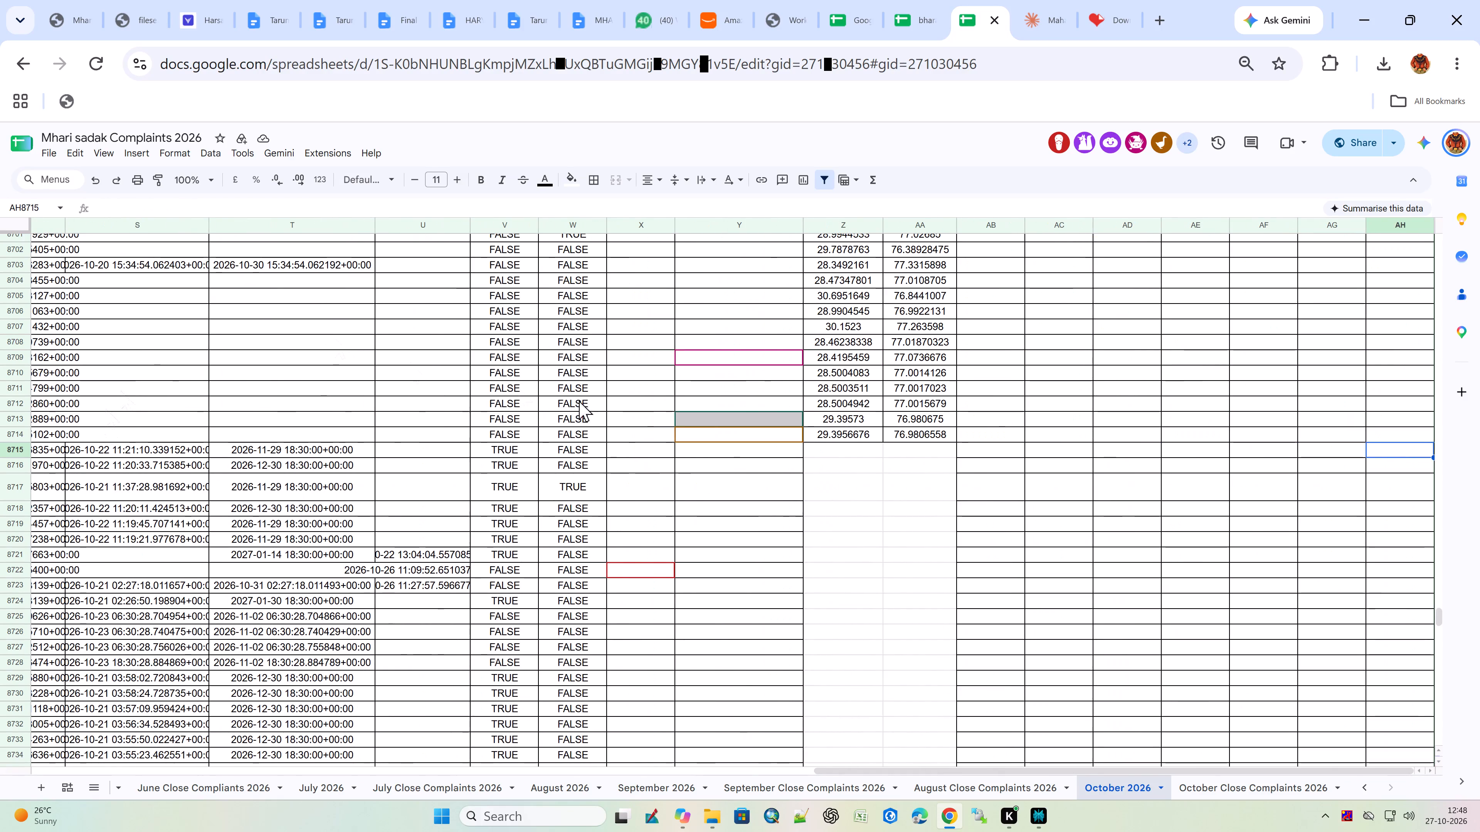
{"action": "key", "text": "Left"}
{"action": "key", "text": "Left"}
{"action": "key", "text": "Left"}
{"action": "key", "text": "Left"}
{"action": "key", "text": "Left"}
{"action": "key", "text": "Left"}
{"action": "key", "text": "Left"}
{"action": "key", "text": "Left"}
{"action": "key", "text": "Left"}
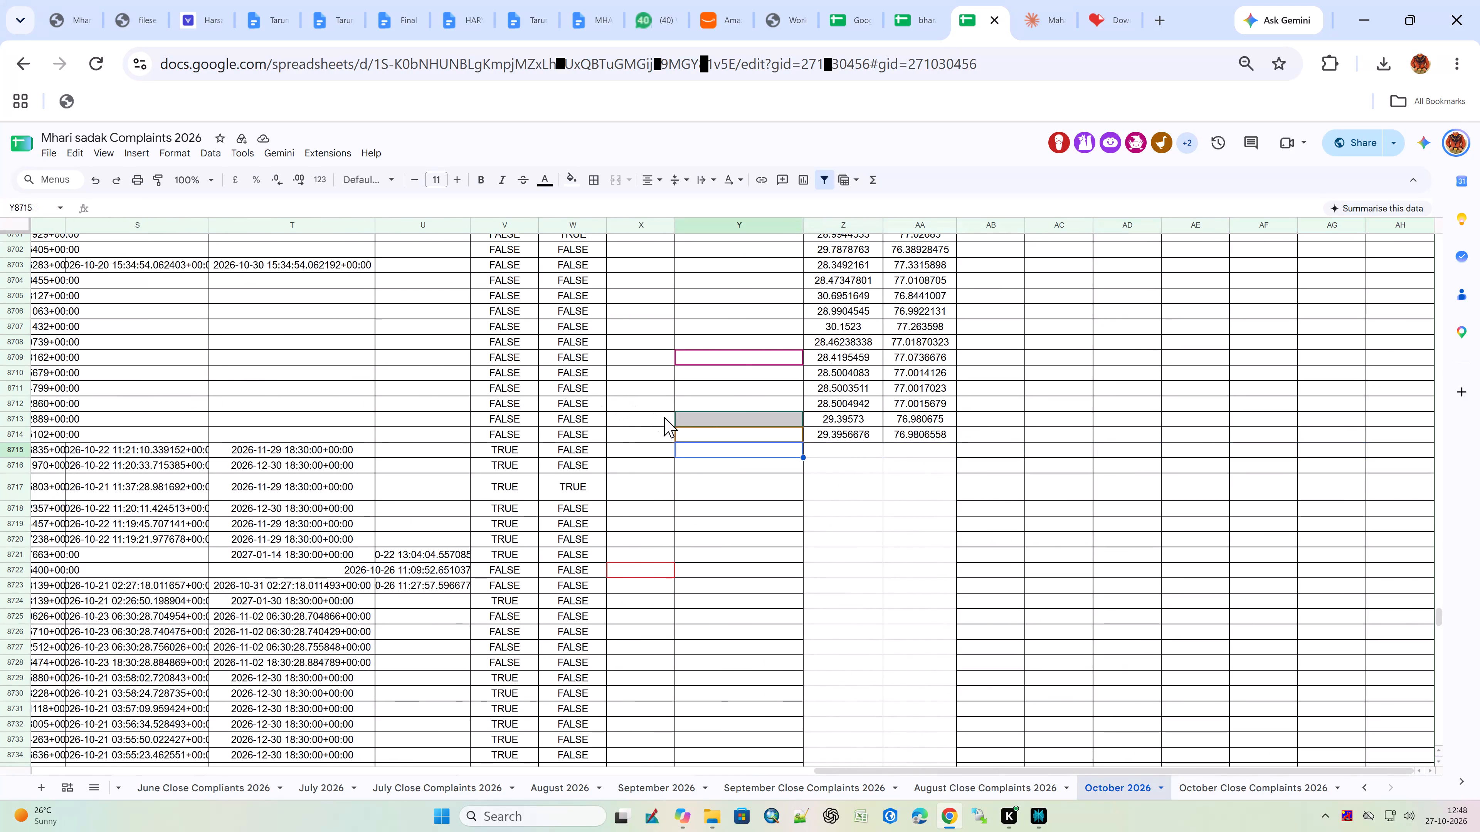
{"action": "key", "text": "ctrl+v"}
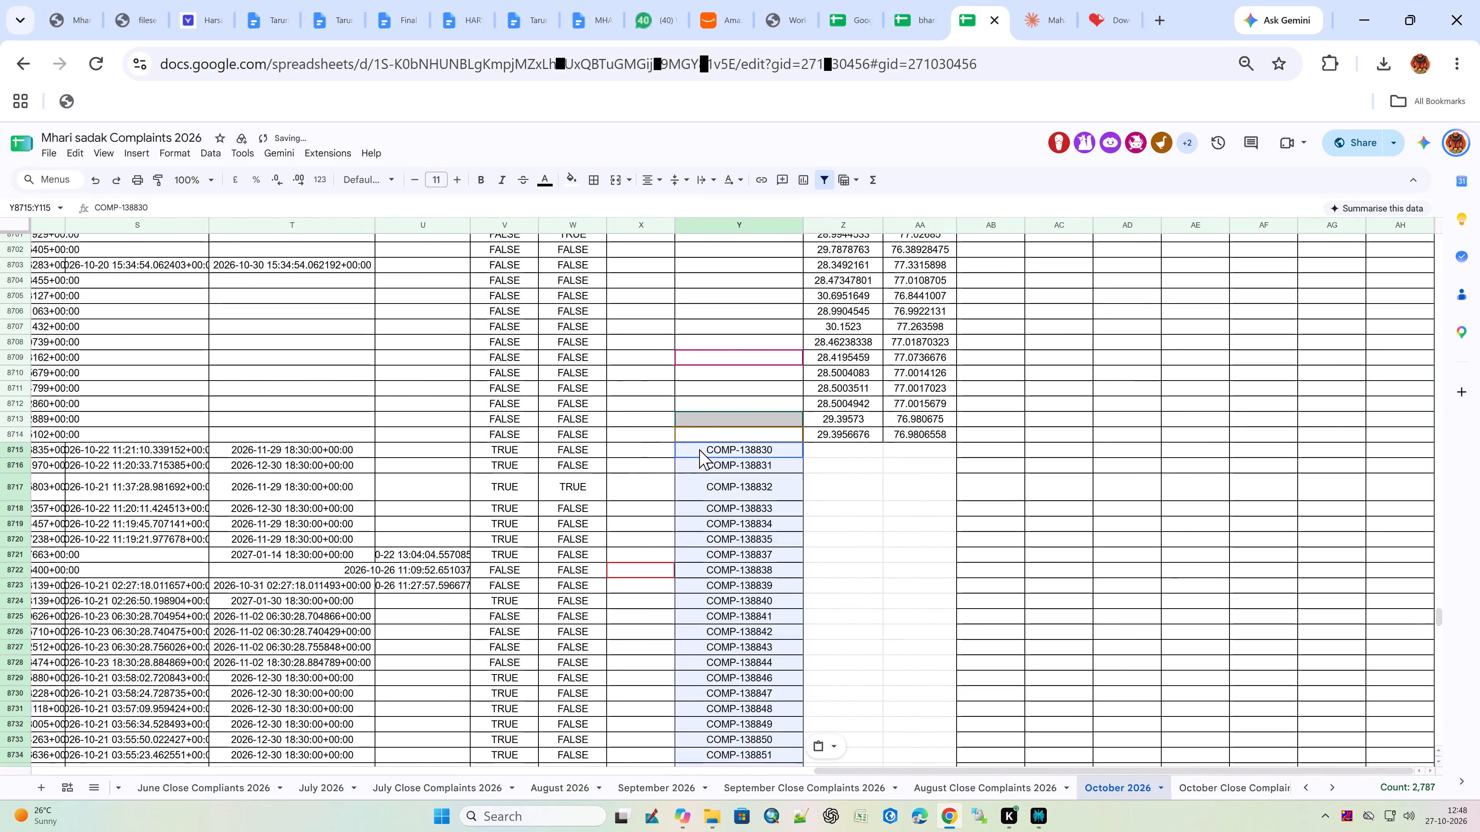
Copy the new complaints' latitude and longitude values from H8715:I8715 down to the last row and paste them starting at Z8715.
{"action": "left_click", "coordinate": [701, 450]}
{"action": "key", "text": "Left"}
{"action": "key", "text": "Left"}
{"action": "key", "text": "Left"}
{"action": "key", "text": "Left"}
{"action": "key", "text": "Left"}
{"action": "key", "text": "Left"}
{"action": "key", "text": "Left"}
{"action": "key", "text": "Left"}
{"action": "key", "text": "Left"}
{"action": "key", "text": "Left"}
{"action": "key", "text": "Left"}
{"action": "key", "text": "Left"}
{"action": "key", "text": "Left"}
{"action": "key", "text": "Left"}
{"action": "key", "text": "Left"}
{"action": "key", "text": "Left"}
{"action": "key", "text": "Left"}
{"action": "key", "text": "Left"}
{"action": "key", "text": "Left"}
{"action": "key", "text": "Left"}
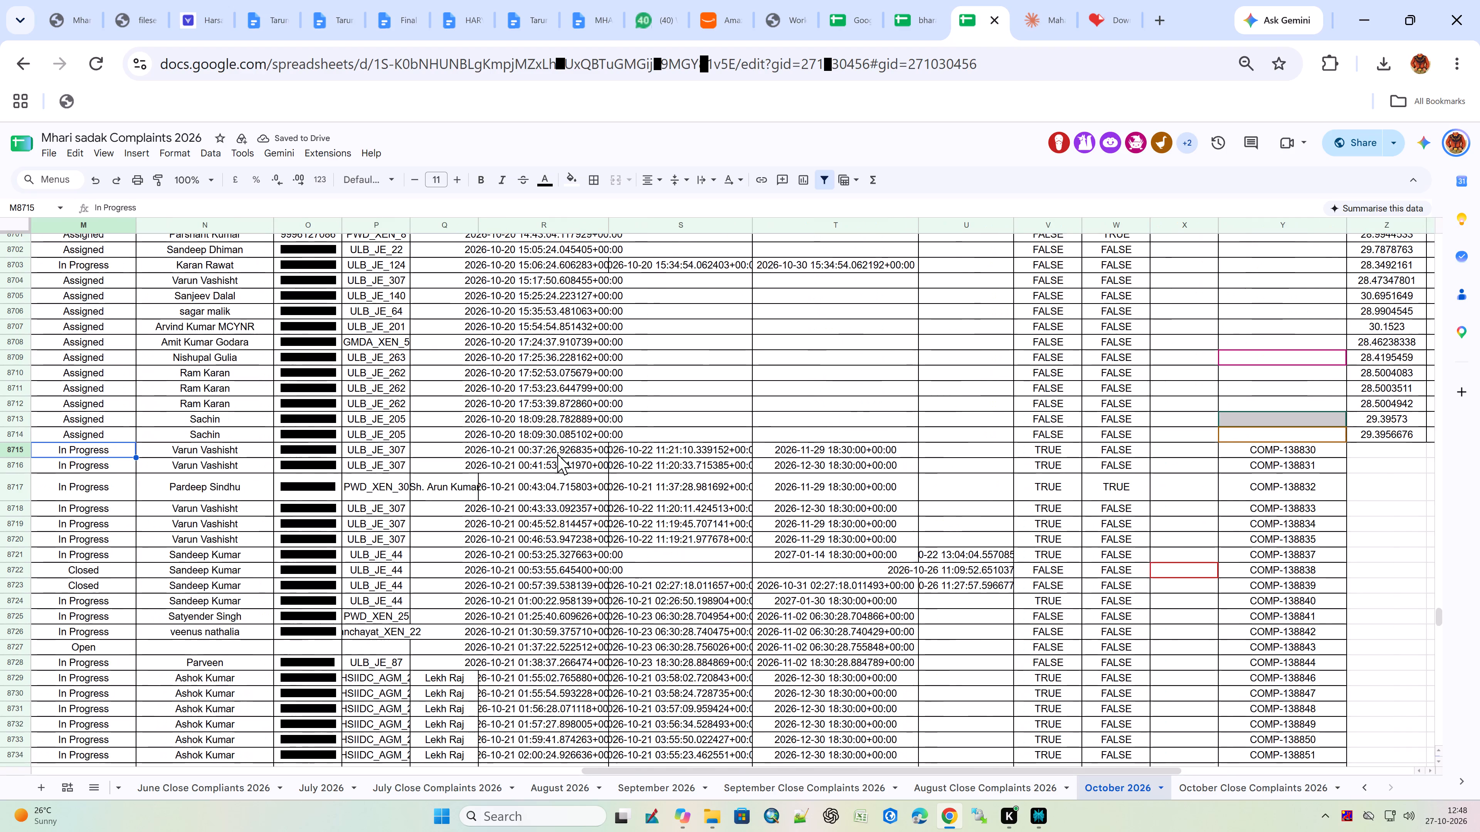
{"action": "left_click", "coordinate": [584, 452]}
{"action": "left_click_drag", "start_coordinate": [588, 453], "coordinate": [590, 453]}
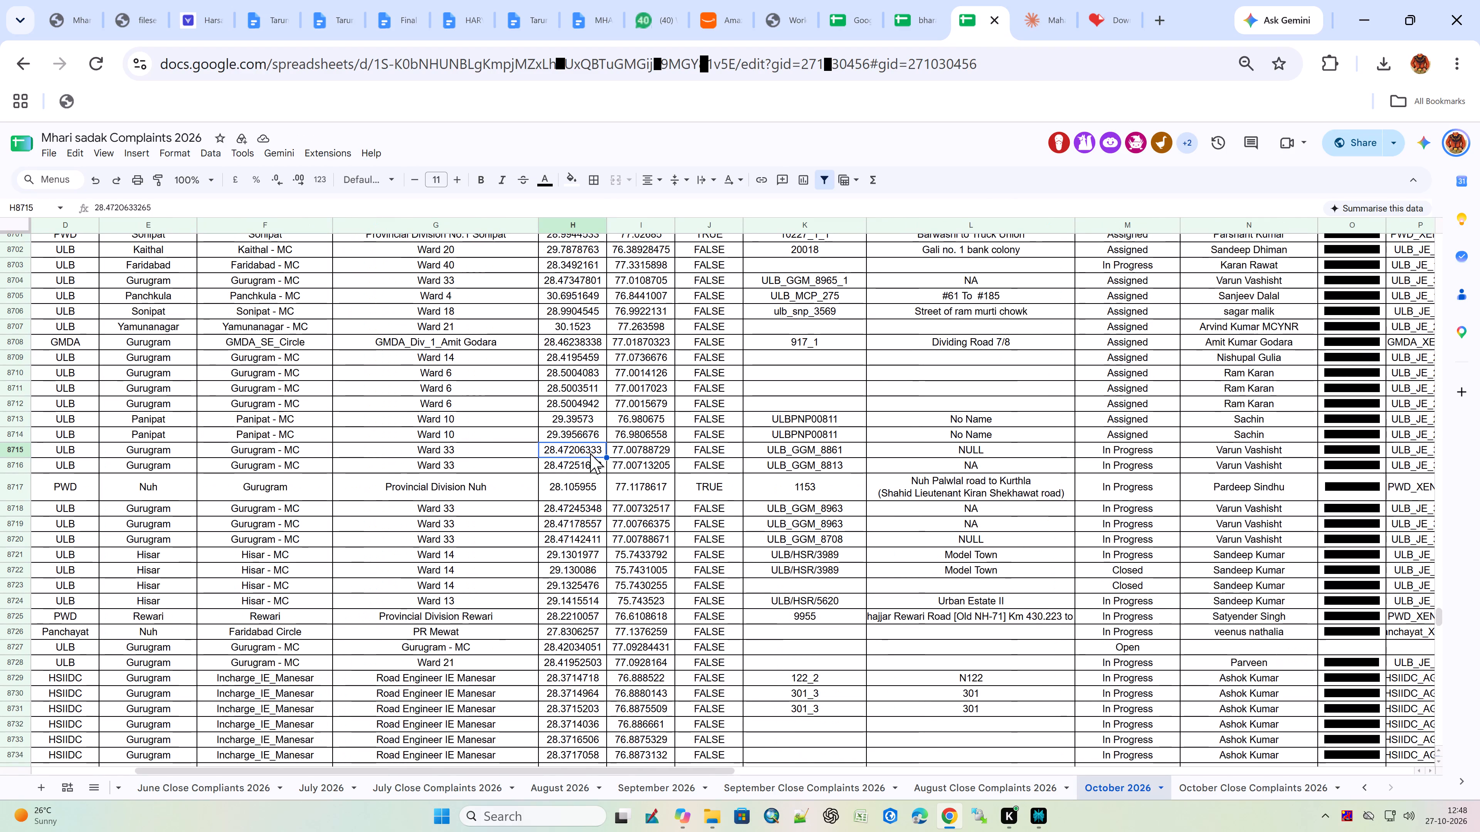
{"action": "left_click_drag", "start_coordinate": [590, 453], "coordinate": [658, 450]}
{"action": "key", "text": "ctrl+shift+Down"}
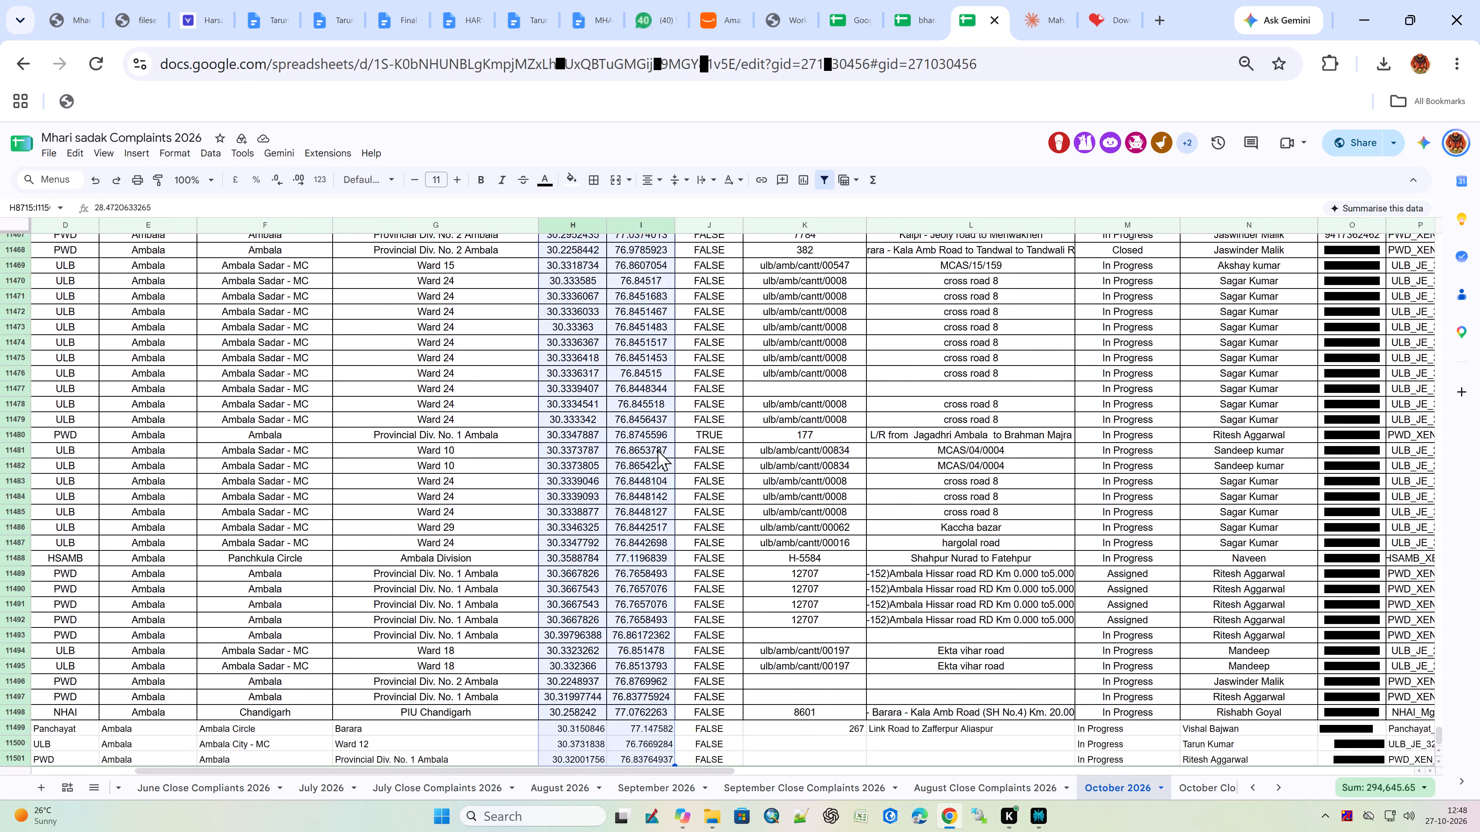
{"action": "key", "text": "ctrl+c"}
{"action": "key", "text": "Up"}
{"action": "key", "text": "Up"}
{"action": "key", "text": "Up"}
{"action": "key", "text": "Up"}
{"action": "key", "text": "Up"}
{"action": "key", "text": "Up"}
{"action": "key", "text": "Up"}
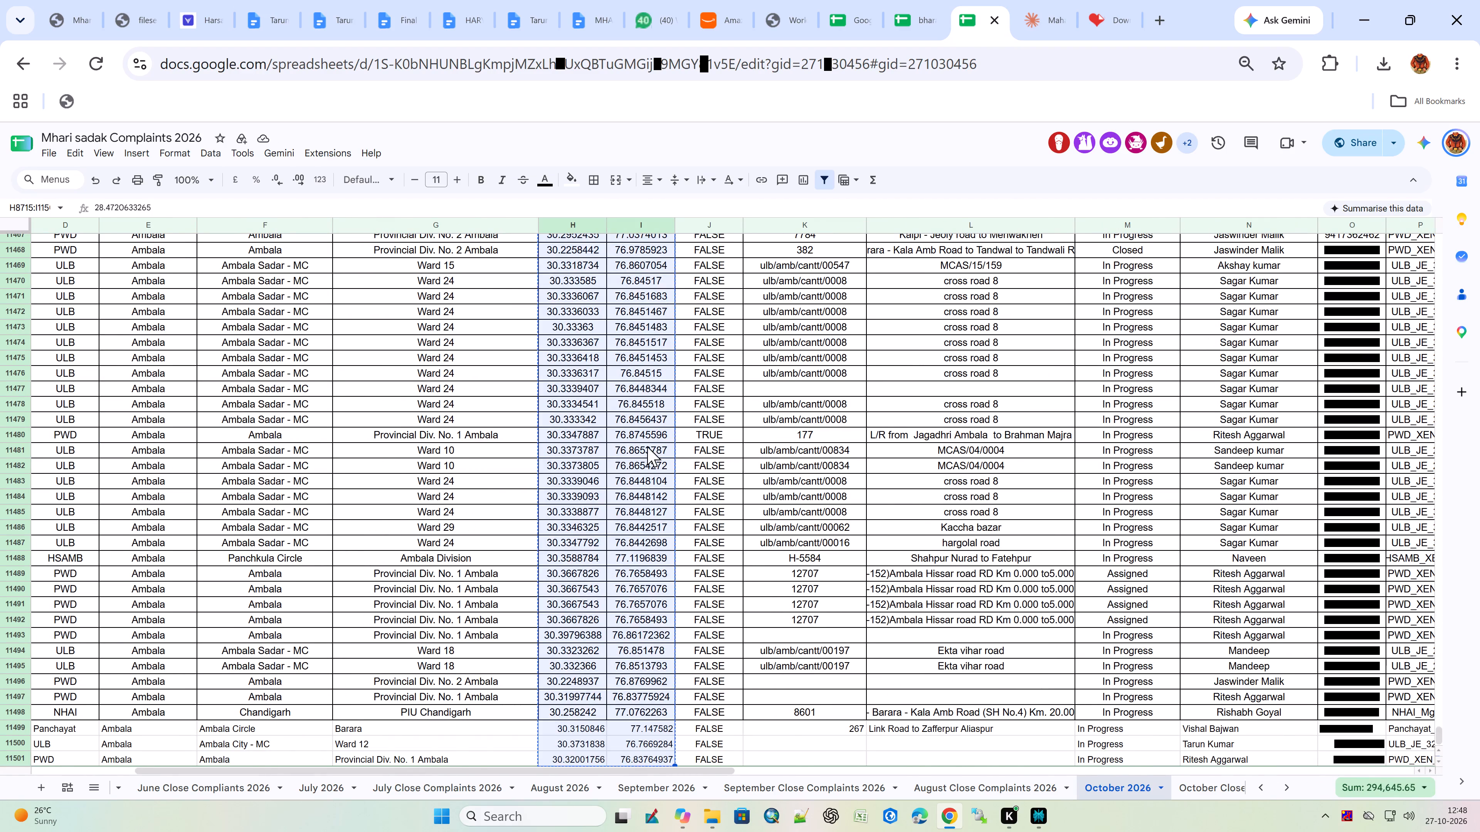
{"action": "key", "text": "Down"}
{"action": "key", "text": "Down"}
{"action": "key", "text": "Down"}
{"action": "key", "text": "Down"}
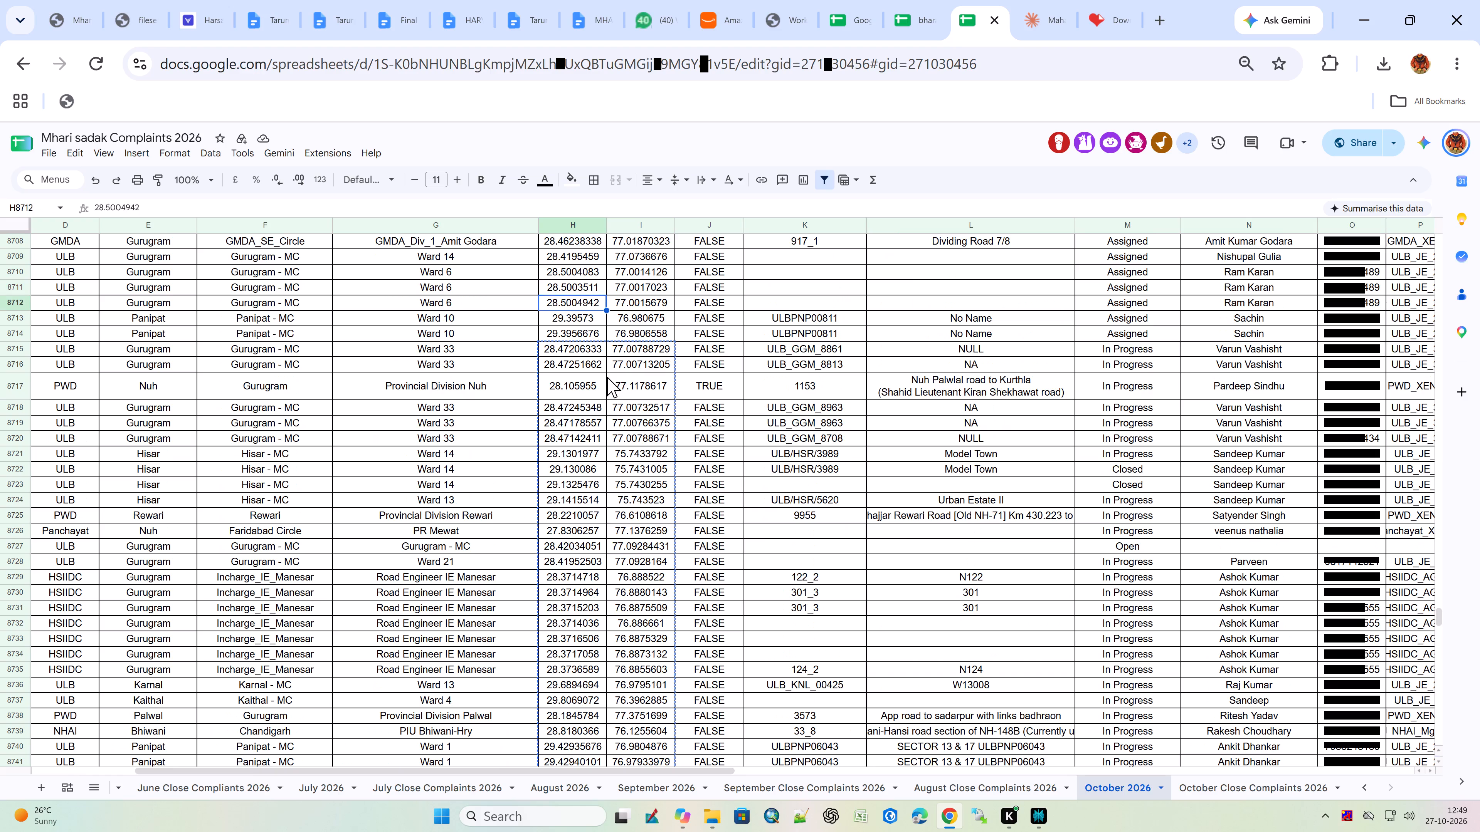
{"action": "key", "text": "Down"}
{"action": "key", "text": "Down"}
{"action": "key", "text": "Down"}
{"action": "key", "text": "Right"}
{"action": "key", "text": "Right"}
{"action": "key", "text": "Right"}
{"action": "key", "text": "Right"}
{"action": "key", "text": "Right"}
{"action": "key", "text": "Right"}
{"action": "key", "text": "Right"}
{"action": "key", "text": "Right"}
{"action": "key", "text": "Right"}
{"action": "key", "text": "Right"}
{"action": "key", "text": "Right"}
{"action": "key", "text": "Right"}
{"action": "key", "text": "Right"}
{"action": "key", "text": "Right"}
{"action": "key", "text": "Right"}
{"action": "key", "text": "Right"}
{"action": "key", "text": "Right"}
{"action": "key", "text": "Right"}
{"action": "key", "text": "Right"}
{"action": "key", "text": "Right"}
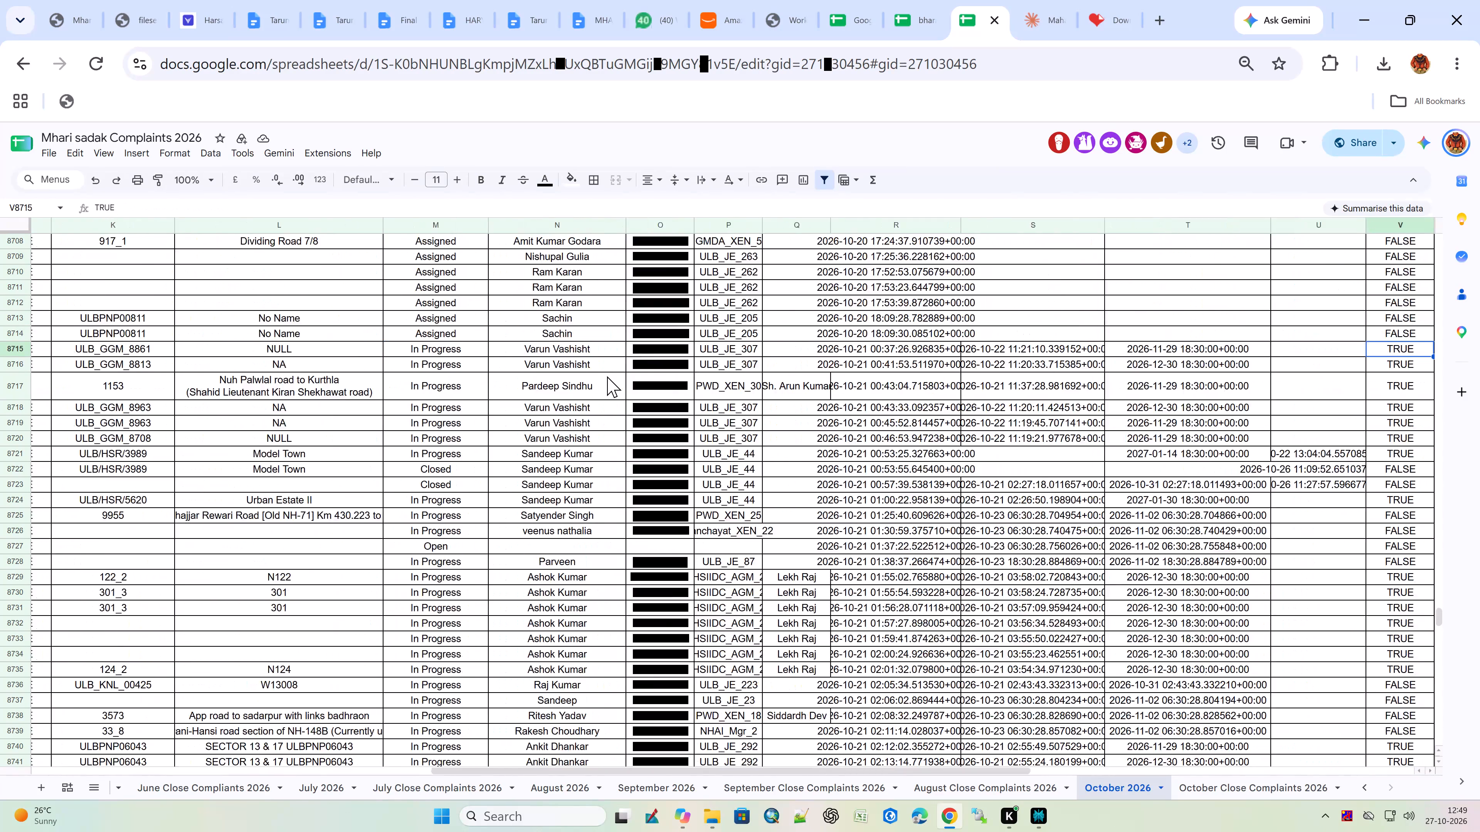
{"action": "left_click", "coordinate": [840, 353]}
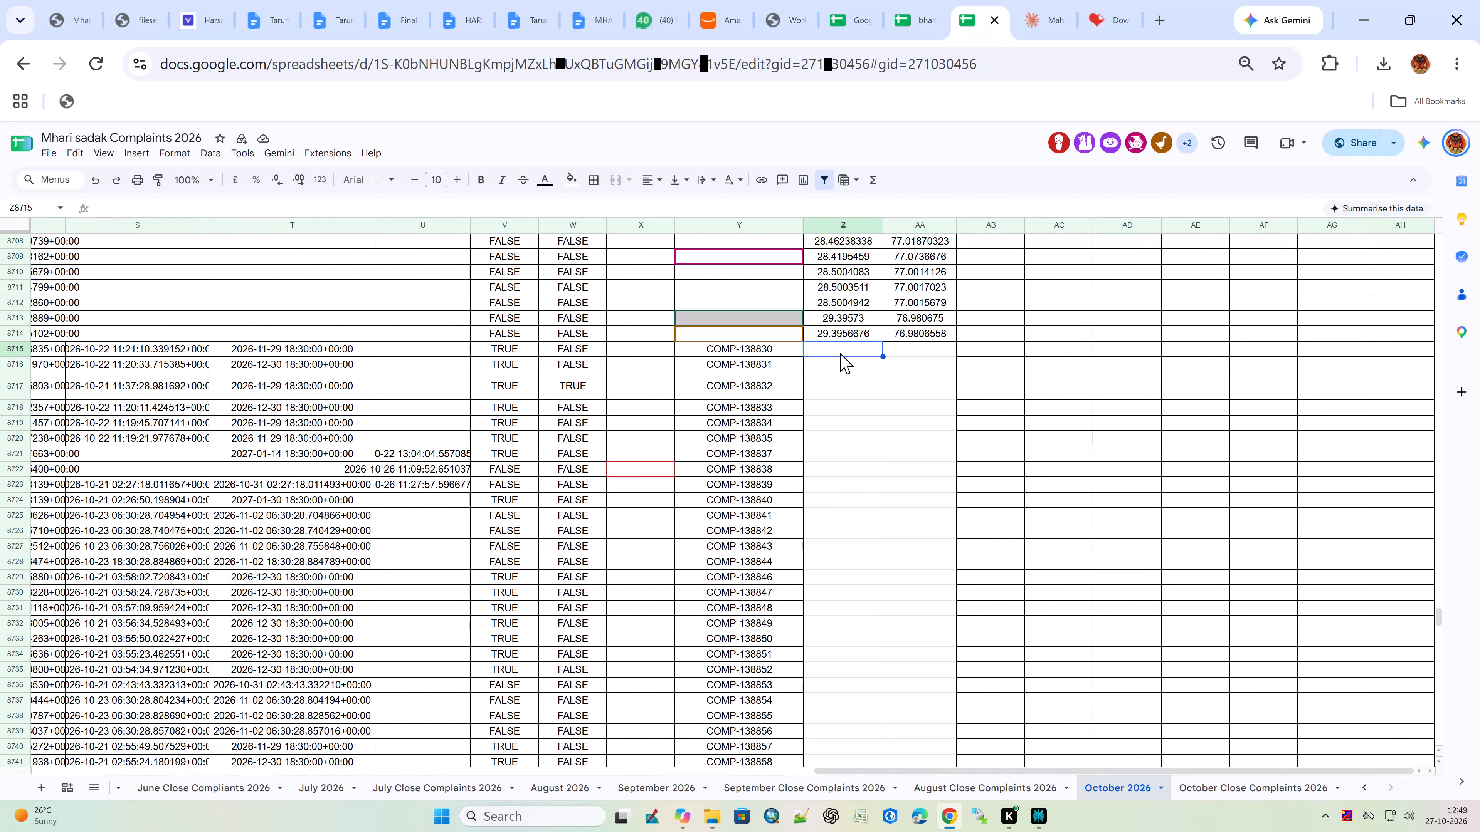
{"action": "key", "text": "ctrl+v"}
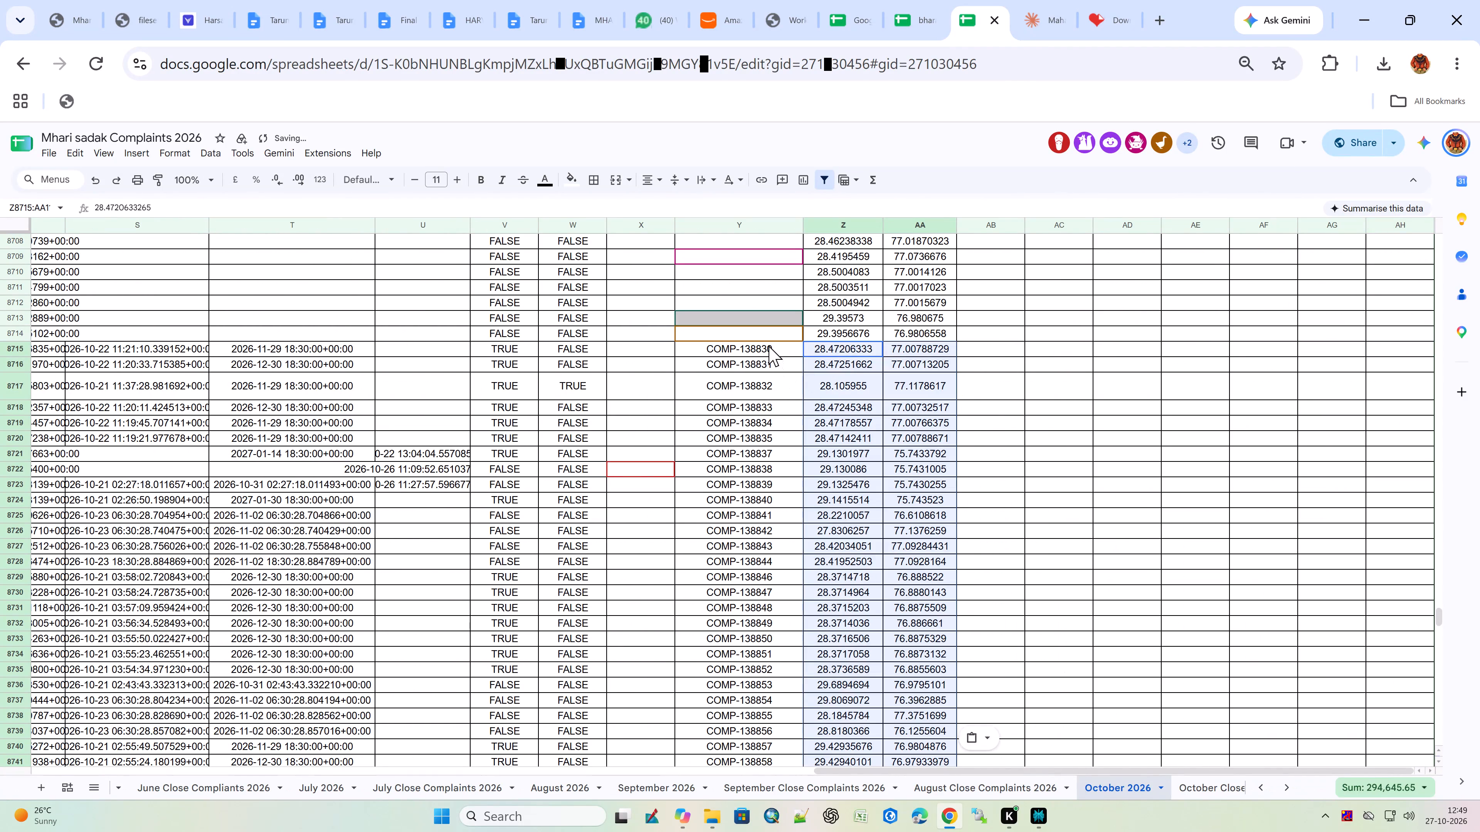
Copy the bordered, centred formatting of cell X11497 onto the last three complaint rows, 11499 to 11501, from column A to AA.
{"action": "left_click", "coordinate": [738, 407]}
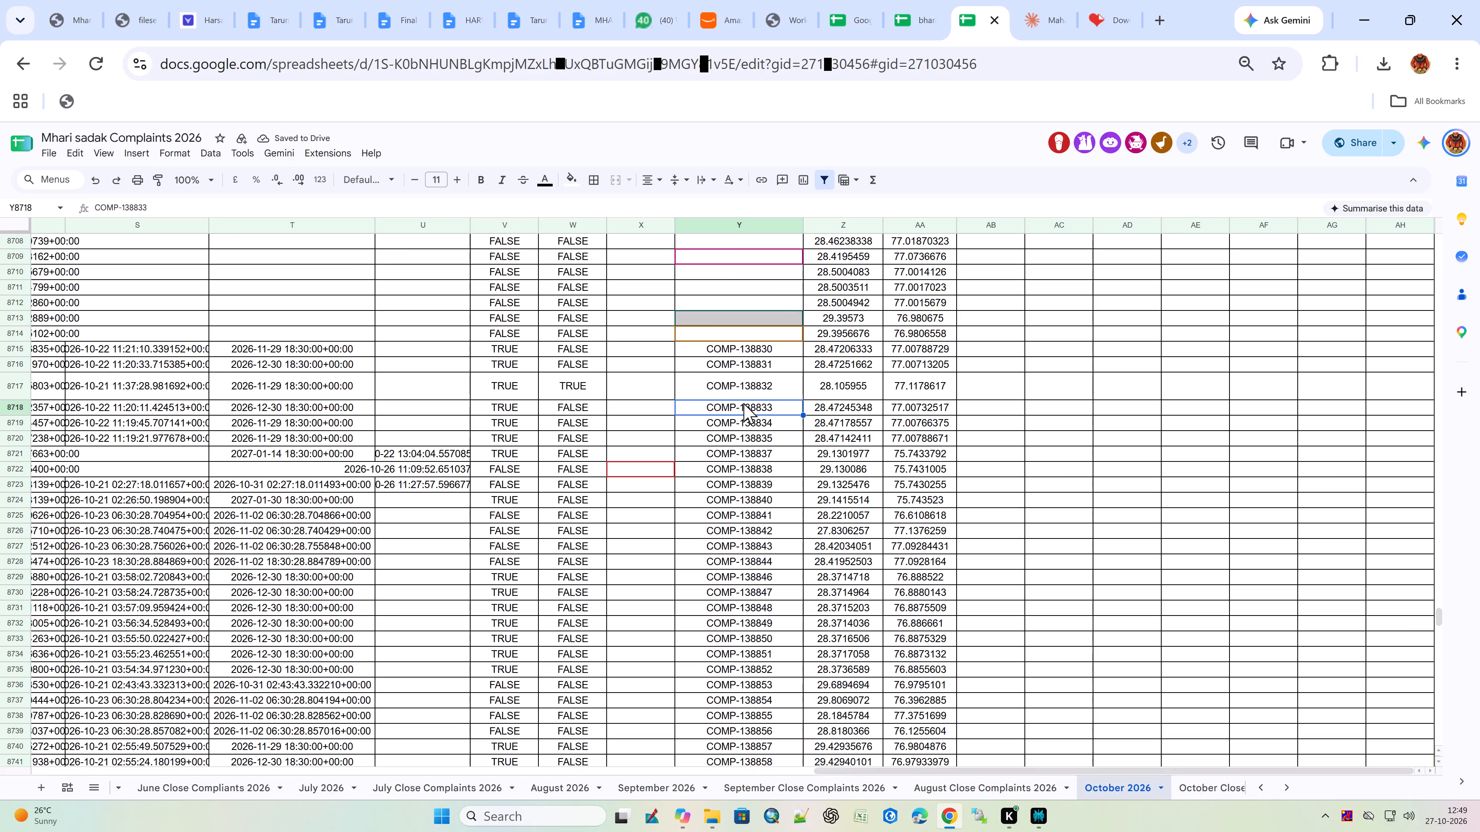
{"action": "key", "text": "ctrl+shift+Down"}
{"action": "left_click", "coordinate": [715, 727]}
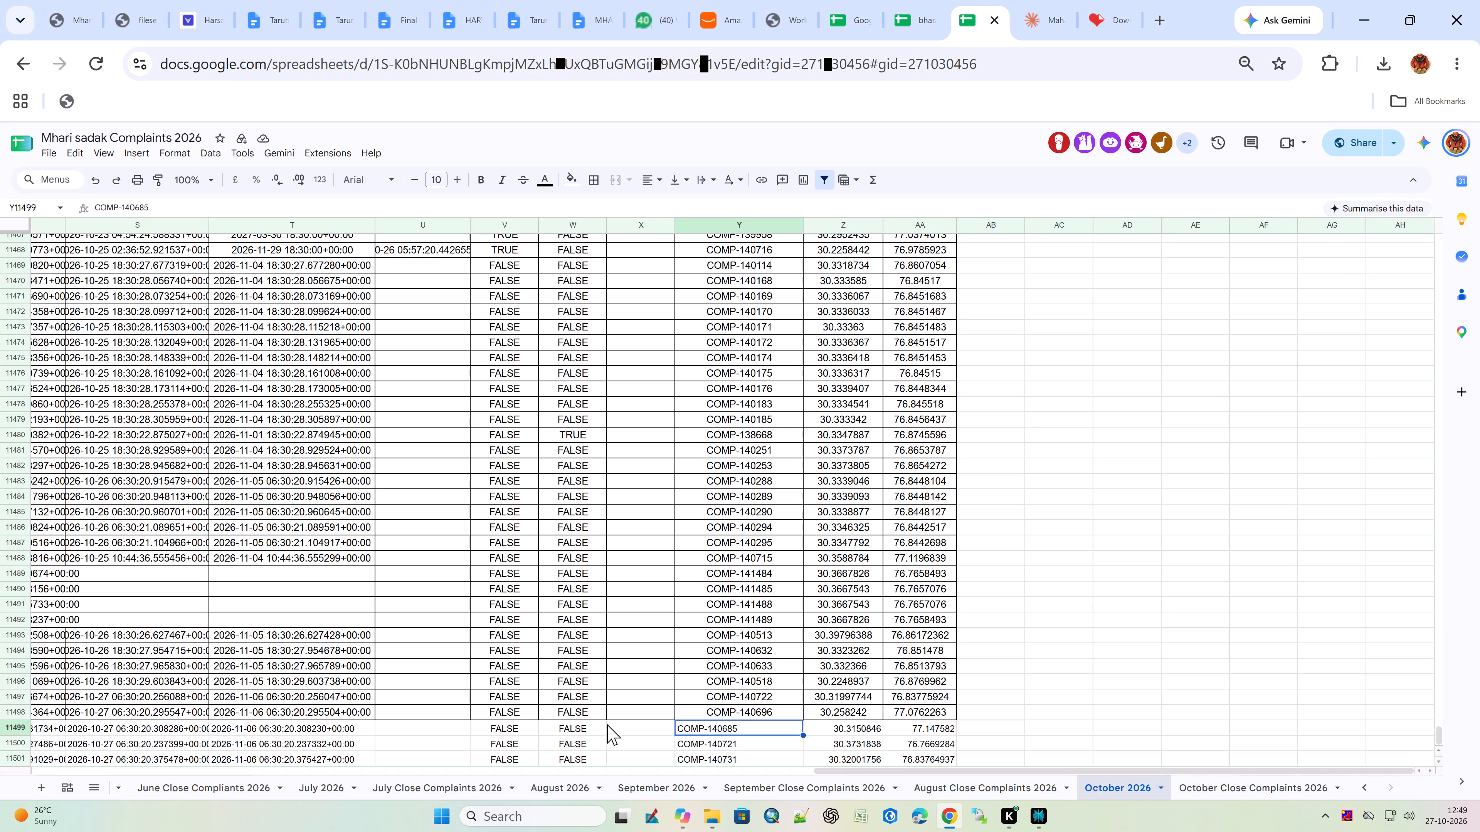
{"action": "left_click_drag", "start_coordinate": [647, 699], "coordinate": [656, 706]}
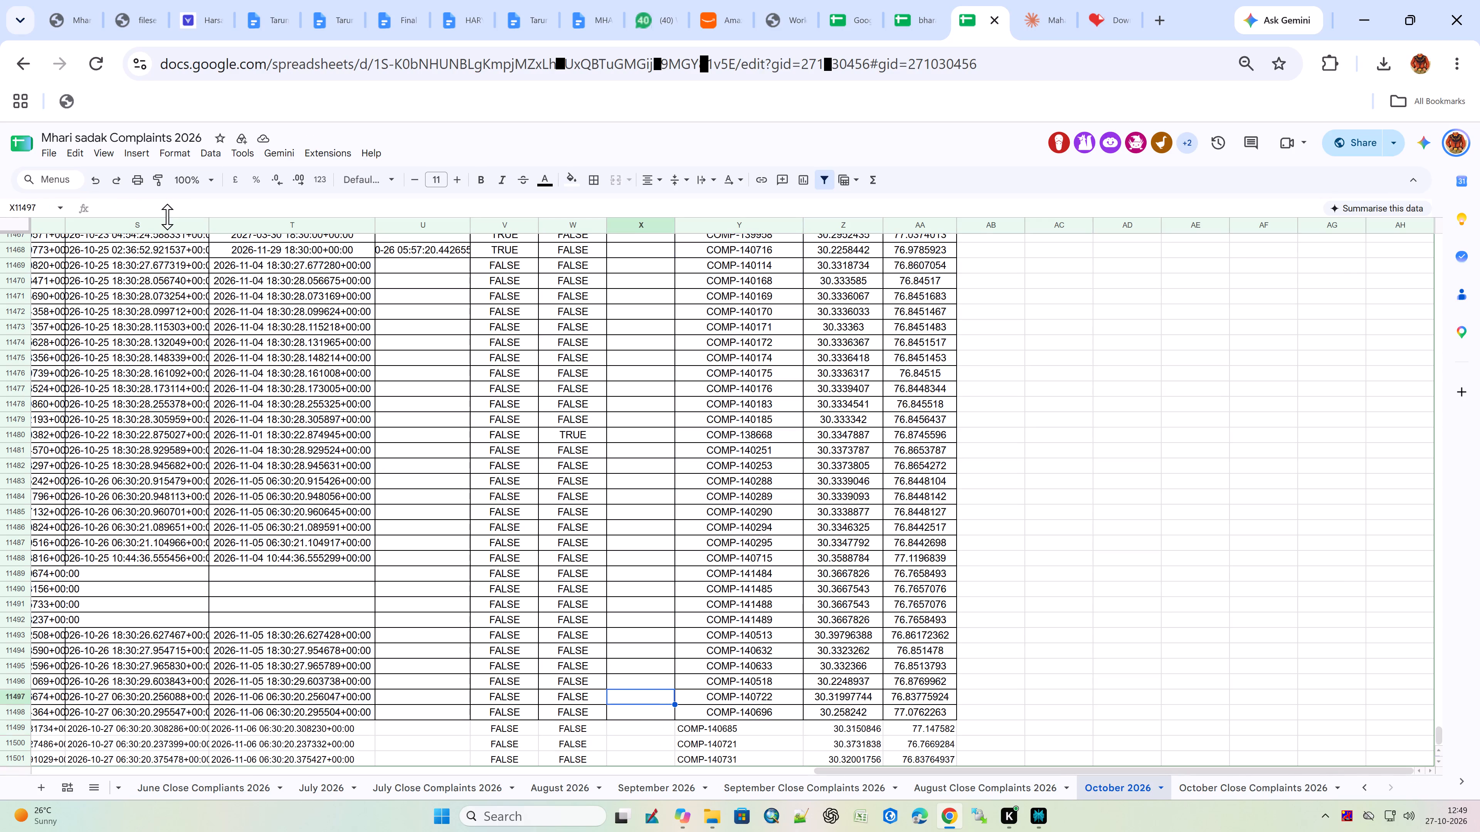
{"action": "left_click", "coordinate": [157, 176]}
{"action": "left_click_drag", "start_coordinate": [952, 759], "coordinate": [31, 765]}
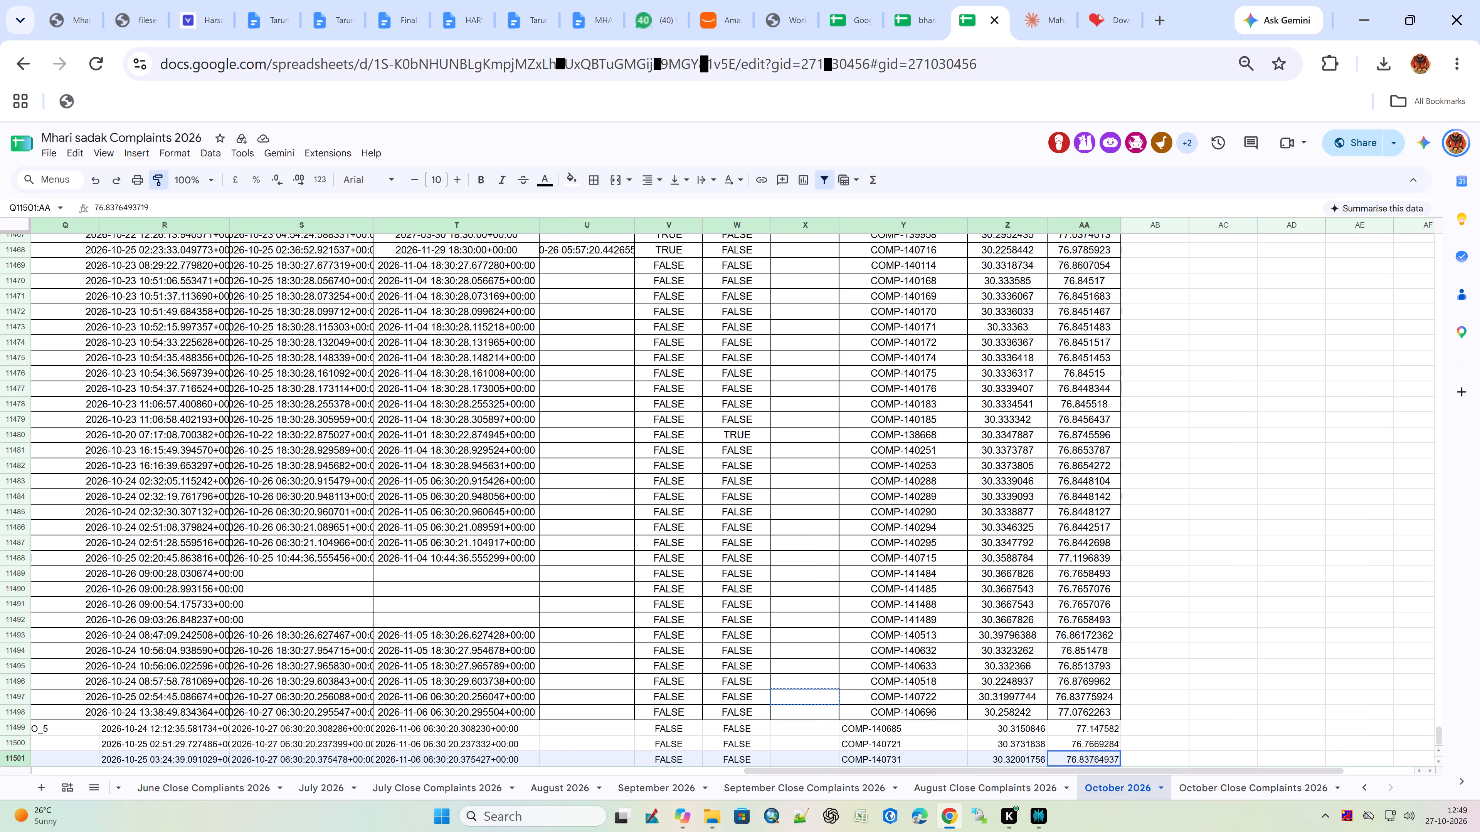
{"action": "left_click_drag", "start_coordinate": [31, 765], "coordinate": [14, 724]}
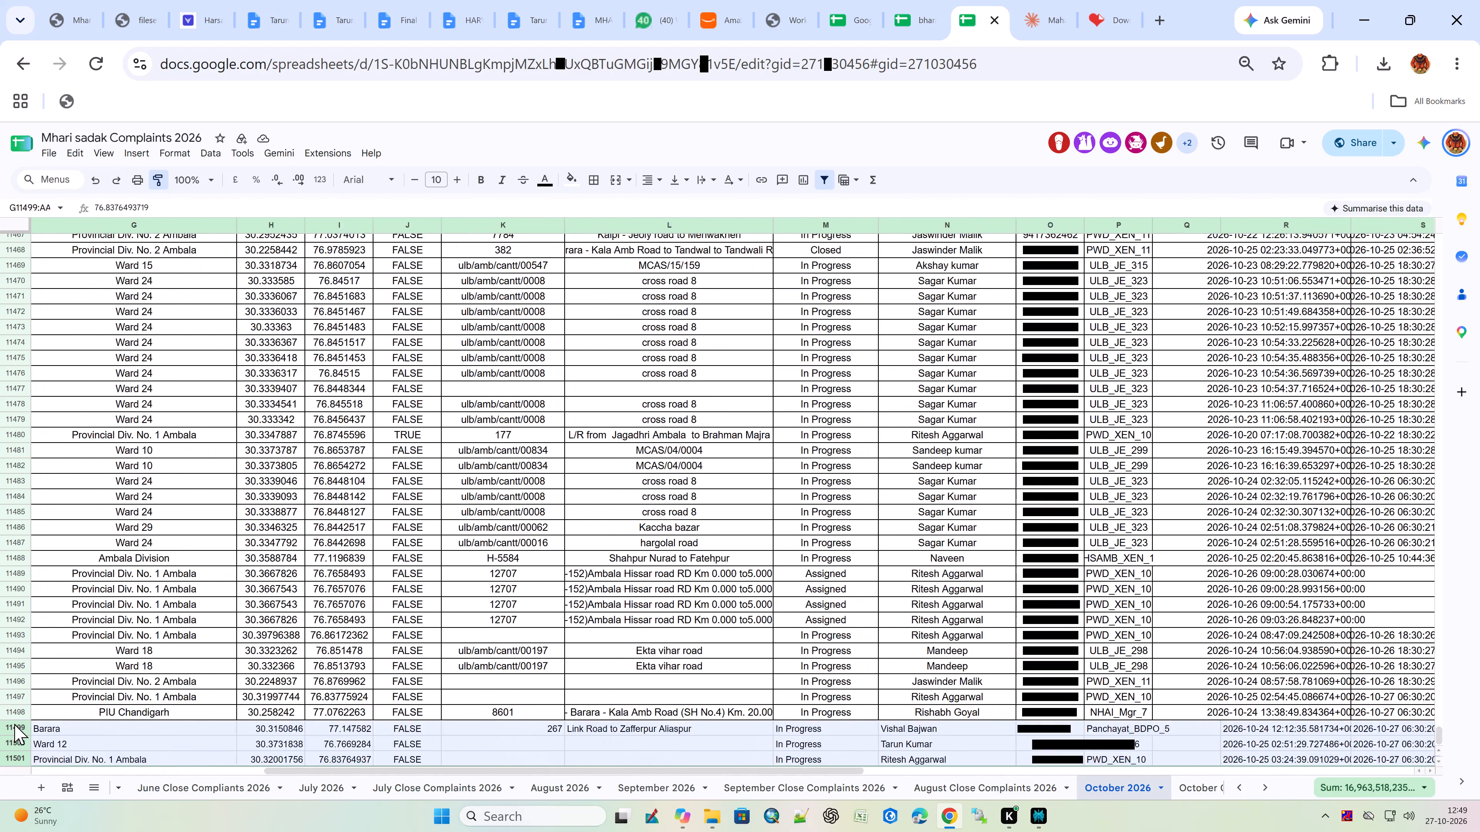
{"action": "left_click_drag", "start_coordinate": [14, 724], "coordinate": [13, 724]}
Examine the last complaint rows across all their columns and down to the end of the October 2026 sheet.
{"action": "left_click", "coordinate": [958, 688]}
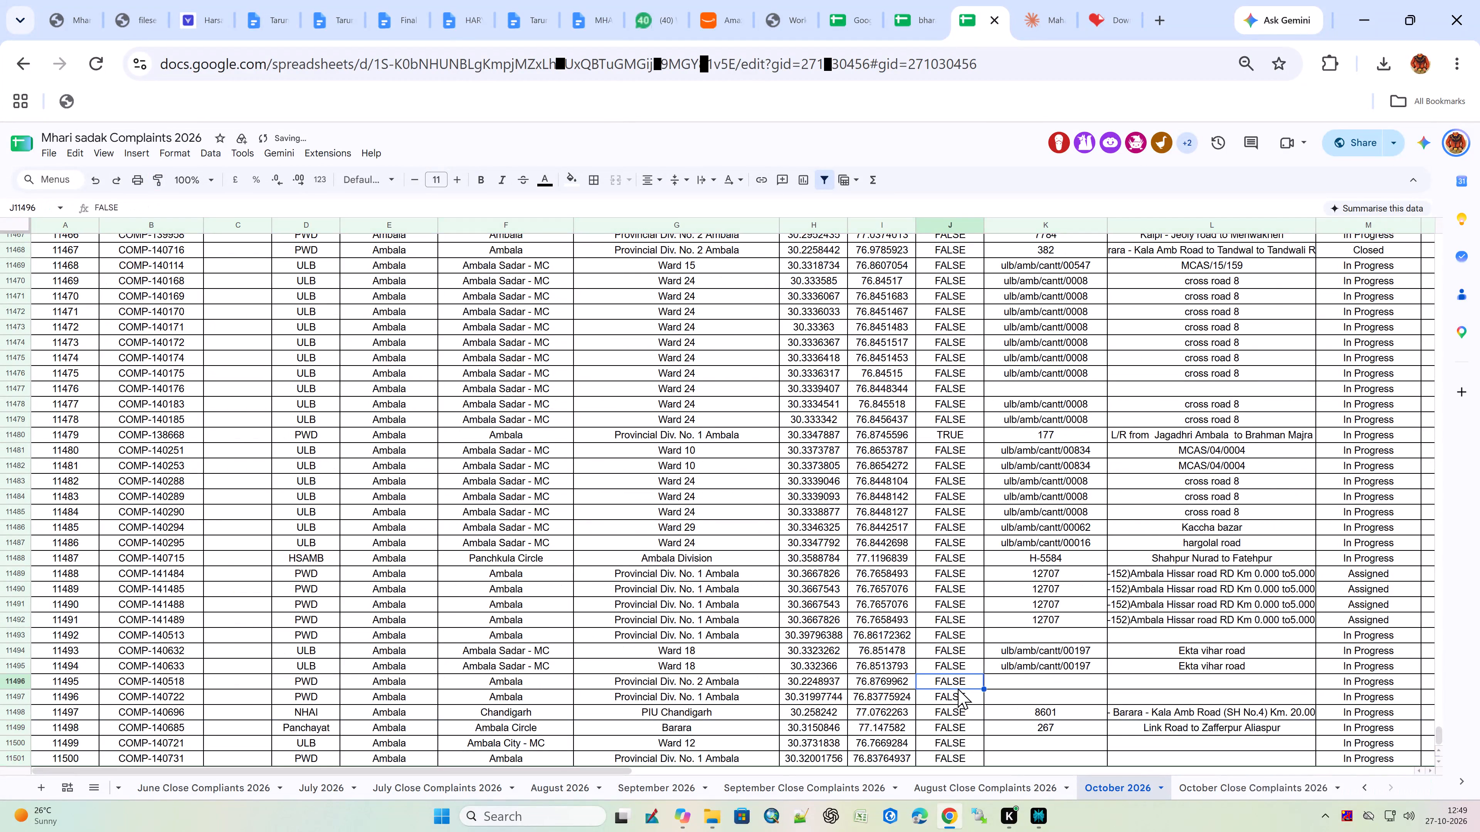
{"action": "key", "text": "Right"}
{"action": "key", "text": "Right"}
{"action": "key", "text": "Right"}
{"action": "key", "text": "Right"}
{"action": "key", "text": "Right"}
{"action": "key", "text": "Right"}
{"action": "key", "text": "Right"}
{"action": "key", "text": "Right"}
{"action": "key", "text": "Right"}
{"action": "key", "text": "Right"}
{"action": "key", "text": "Right"}
{"action": "key", "text": "Right"}
{"action": "key", "text": "Right"}
{"action": "key", "text": "Right"}
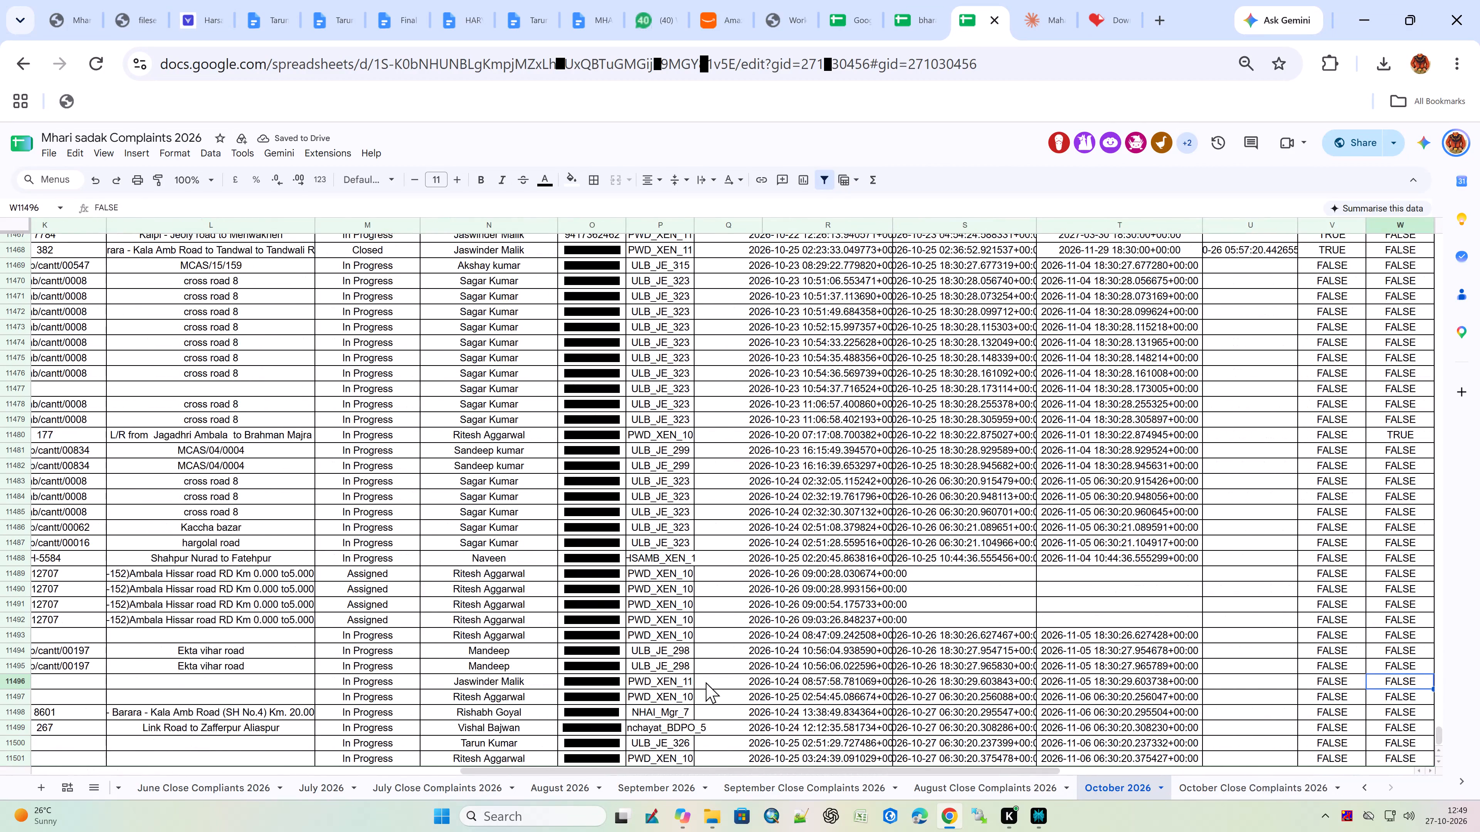
{"action": "key", "text": "Right"}
{"action": "key", "text": "Right"}
{"action": "key", "text": "Right"}
{"action": "key", "text": "Right"}
{"action": "key", "text": "Right"}
{"action": "key", "text": "Right"}
{"action": "key", "text": "Right"}
{"action": "key", "text": "Right"}
{"action": "key", "text": "Right"}
{"action": "key", "text": "Right"}
{"action": "key", "text": "Right"}
{"action": "key", "text": "Left"}
{"action": "key", "text": "Left"}
{"action": "key", "text": "Left"}
{"action": "key", "text": "Left"}
{"action": "key", "text": "Left"}
{"action": "key", "text": "Left"}
{"action": "key", "text": "Left"}
{"action": "key", "text": "Left"}
{"action": "key", "text": "Left"}
{"action": "key", "text": "Left"}
{"action": "key", "text": "Left"}
{"action": "key", "text": "Left"}
{"action": "key", "text": "Left"}
{"action": "key", "text": "Left"}
{"action": "key", "text": "Left"}
{"action": "key", "text": "Left"}
{"action": "key", "text": "Left"}
{"action": "key", "text": "Left"}
{"action": "key", "text": "Left"}
{"action": "key", "text": "Left"}
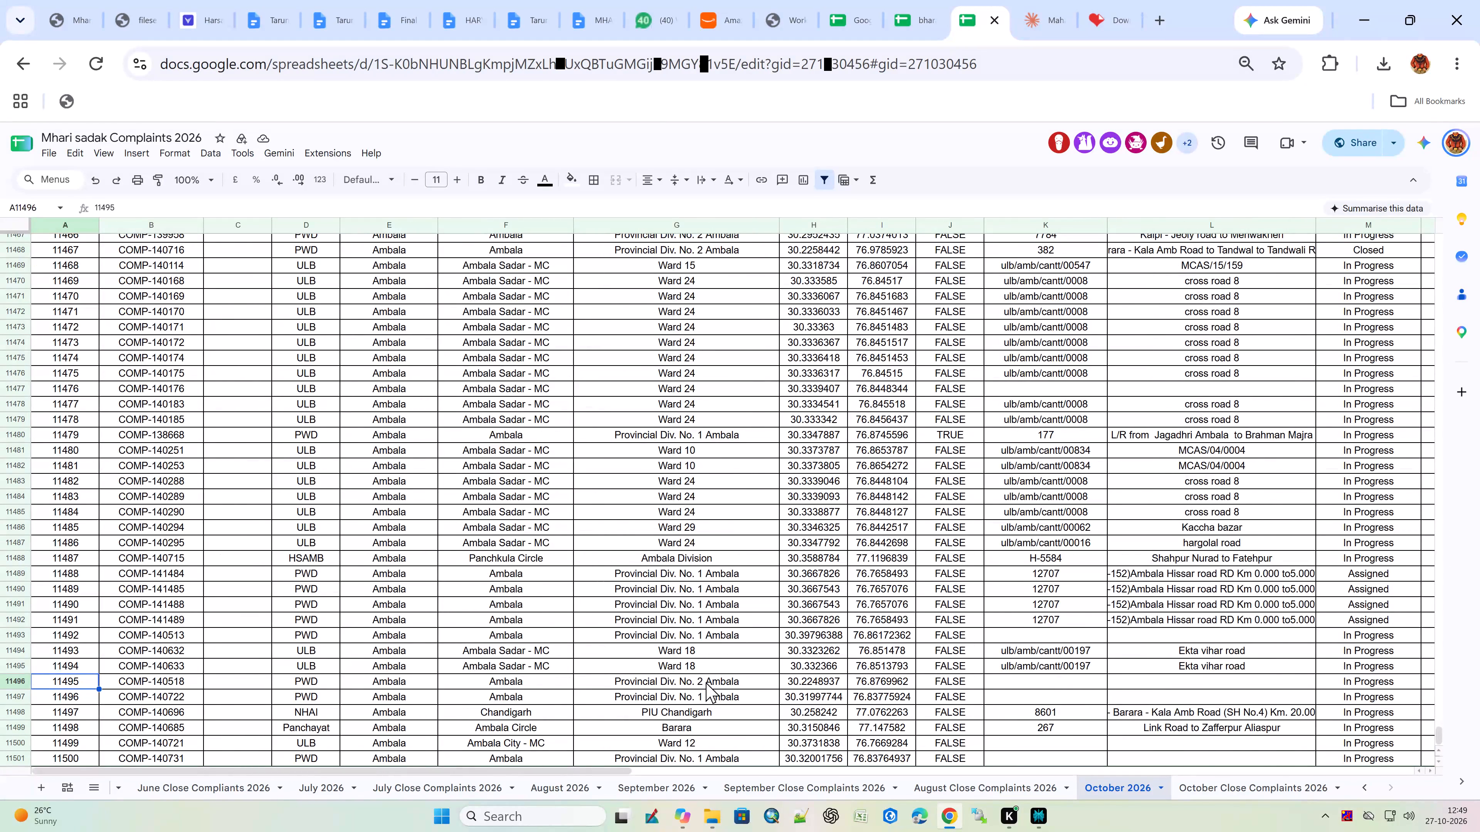
{"action": "left_click", "coordinate": [532, 649]}
{"action": "scroll", "coordinate": [138, 676], "scroll_direction": "down", "scroll_amount": 4}
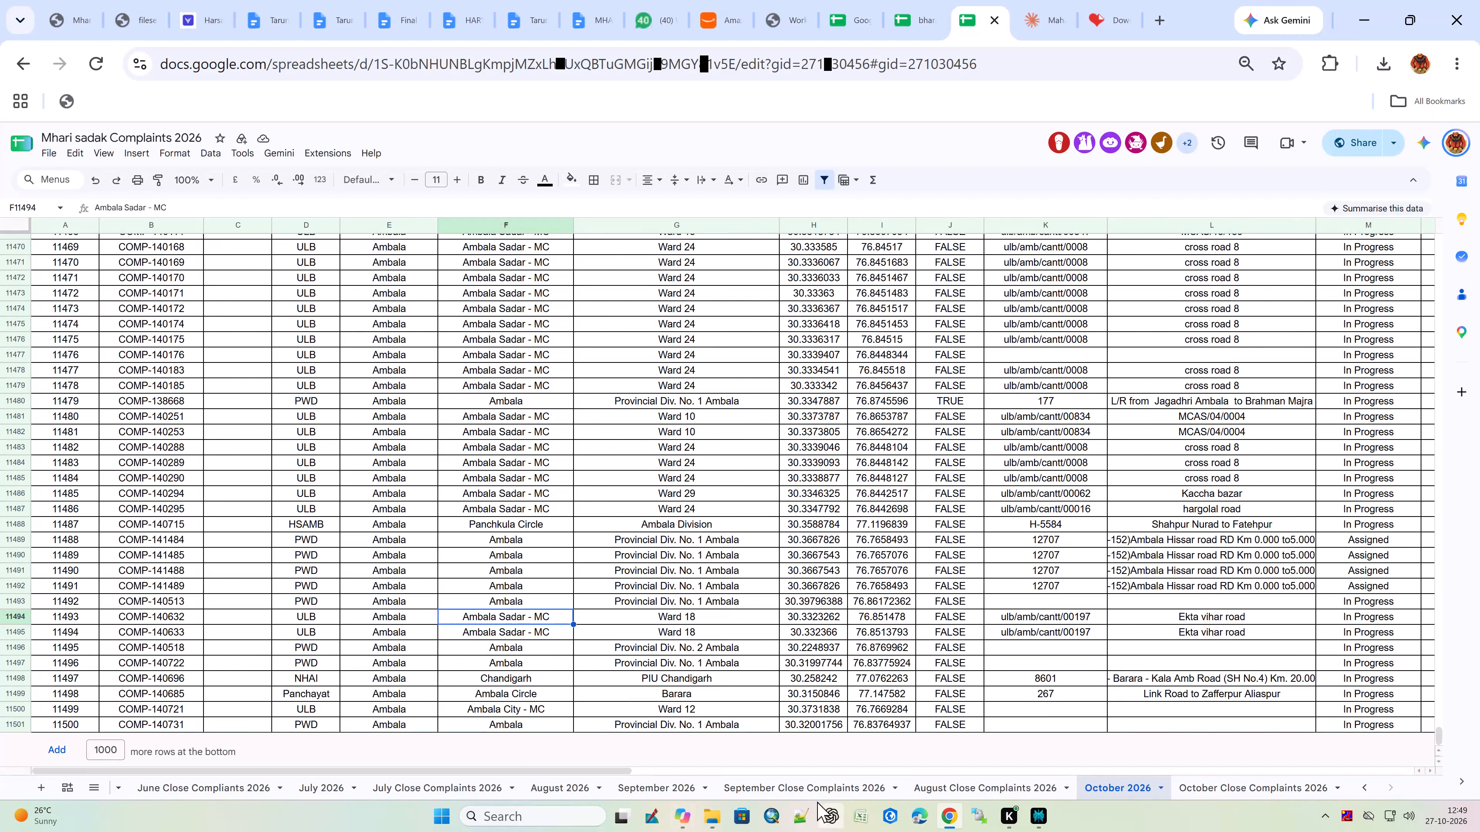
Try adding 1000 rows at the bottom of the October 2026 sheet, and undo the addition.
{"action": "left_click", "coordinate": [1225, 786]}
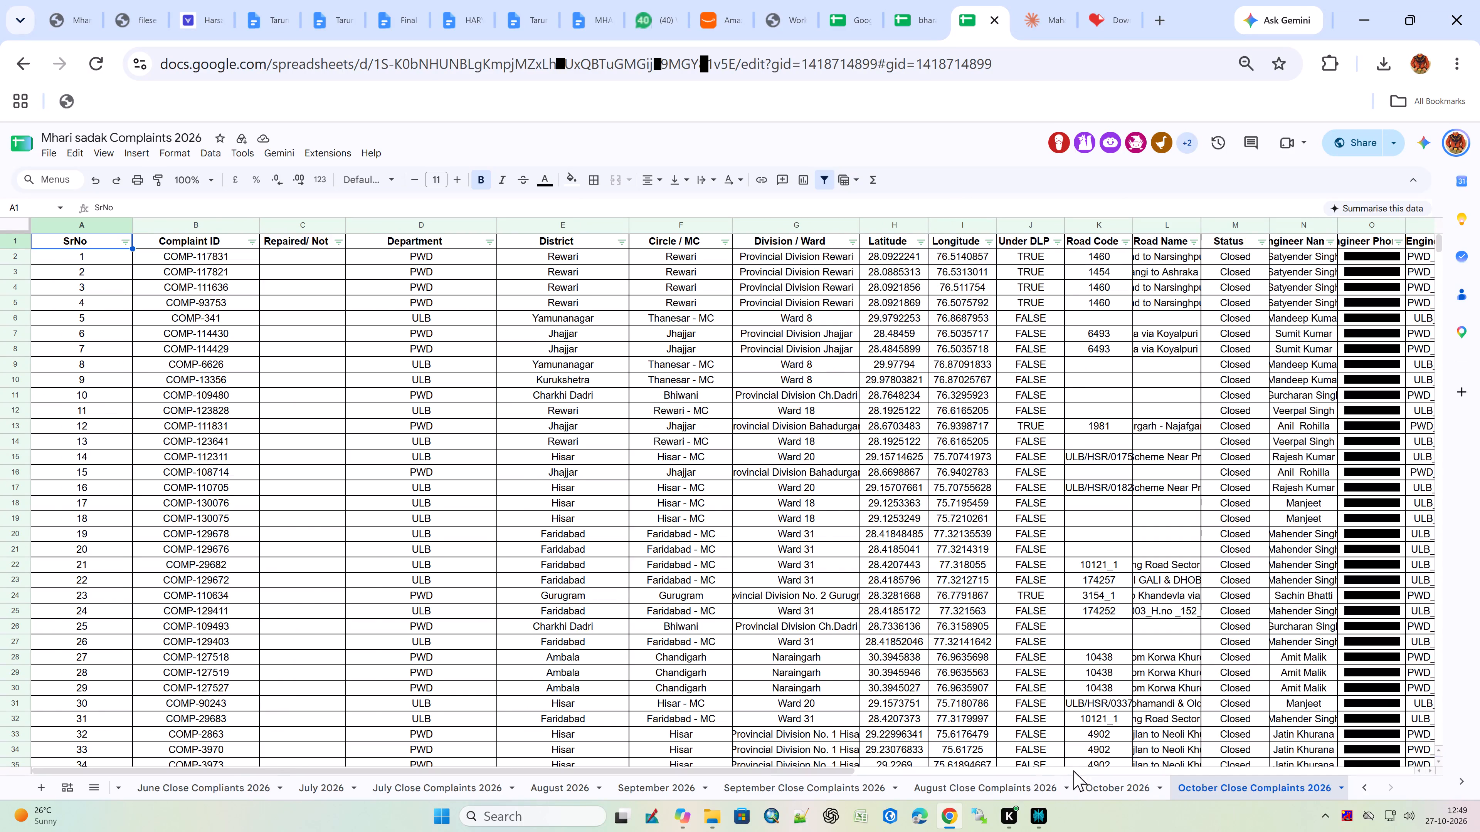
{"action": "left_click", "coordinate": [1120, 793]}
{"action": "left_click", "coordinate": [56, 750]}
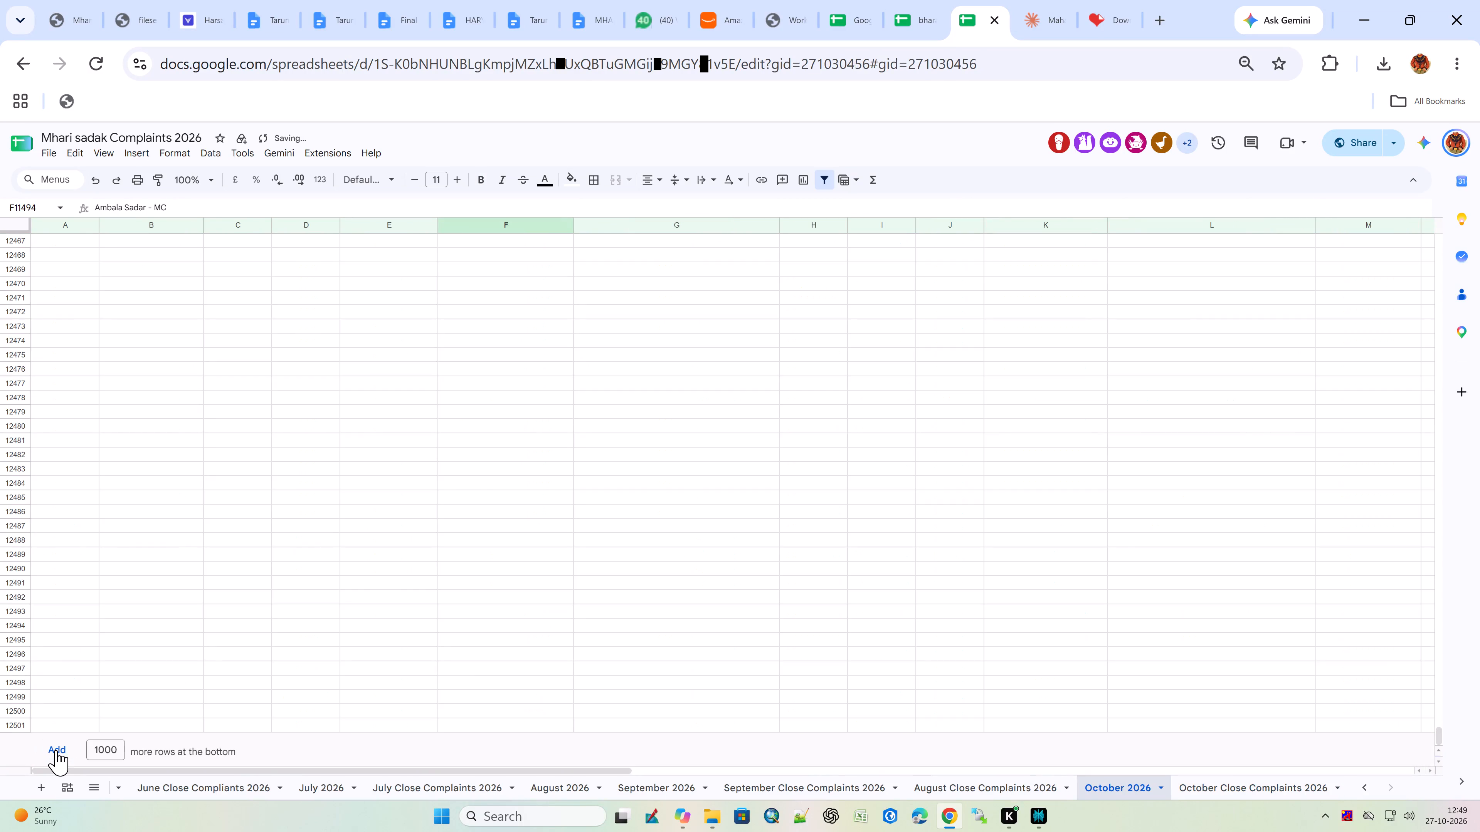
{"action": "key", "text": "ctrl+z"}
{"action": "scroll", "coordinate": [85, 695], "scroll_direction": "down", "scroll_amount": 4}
Add 2000 more rows at the bottom of the October 2026 sheet, in two batches of 1000.
{"action": "left_click", "coordinate": [67, 726]}
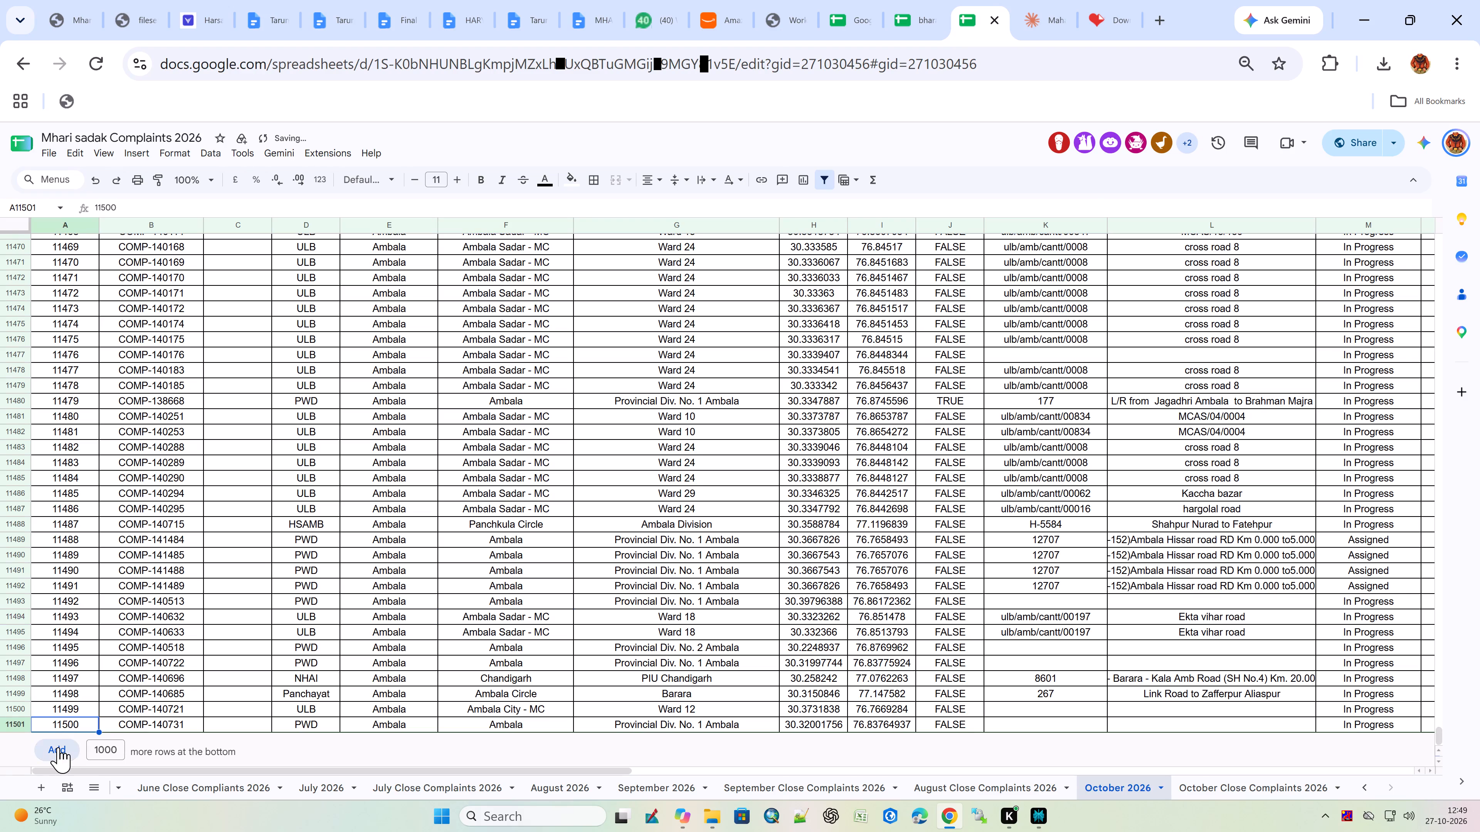
{"action": "left_click", "coordinate": [58, 747]}
{"action": "scroll", "coordinate": [78, 624], "scroll_direction": "up", "scroll_amount": 15}
{"action": "scroll", "coordinate": [80, 623], "scroll_direction": "up", "scroll_amount": 7}
{"action": "scroll", "coordinate": [1114, 426], "scroll_direction": "up", "scroll_amount": 7}
{"action": "left_click_drag", "start_coordinate": [1438, 723], "coordinate": [1435, 655]}
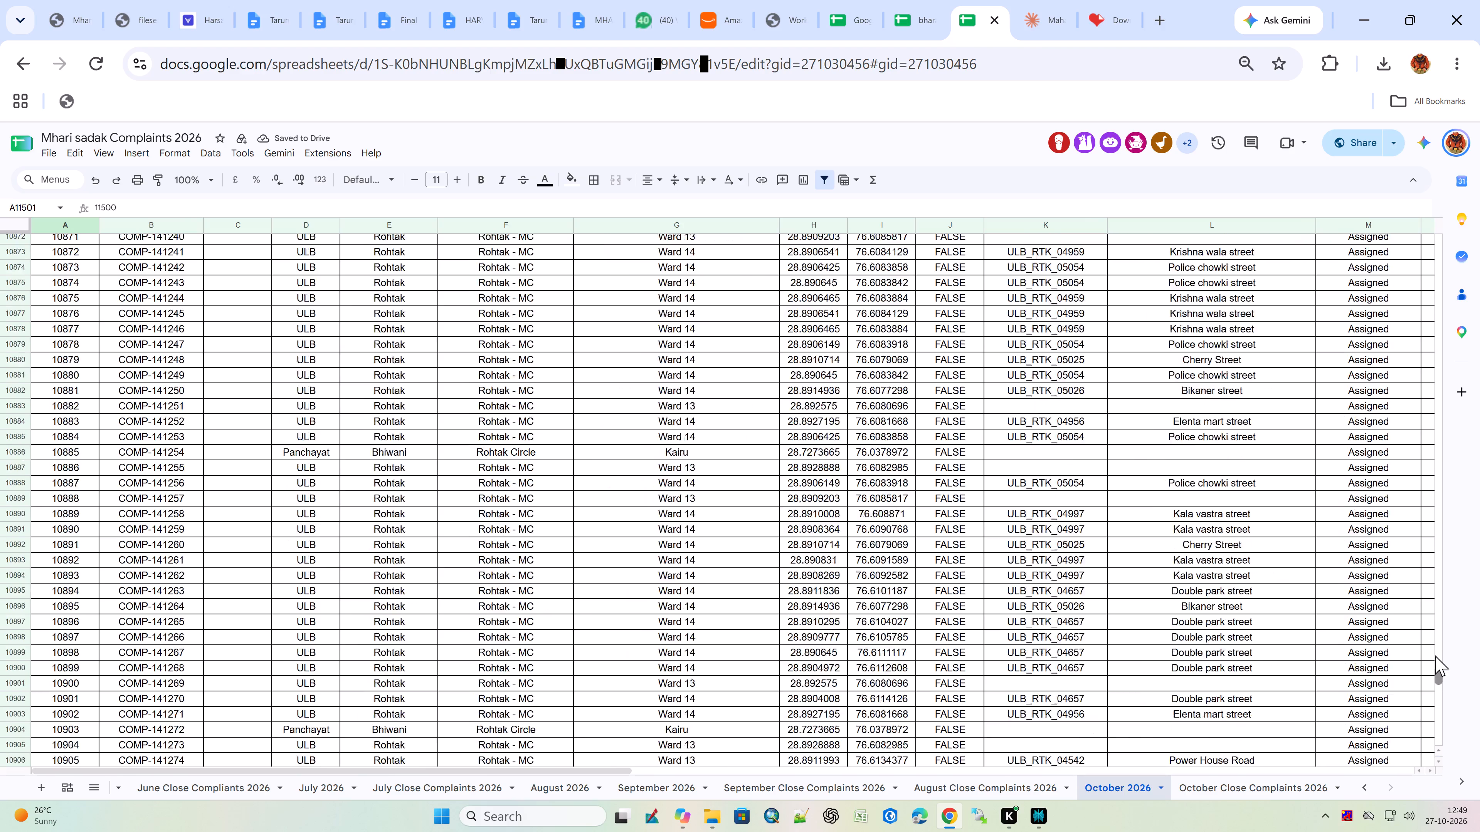
{"action": "left_click_drag", "start_coordinate": [1435, 655], "coordinate": [1435, 698]}
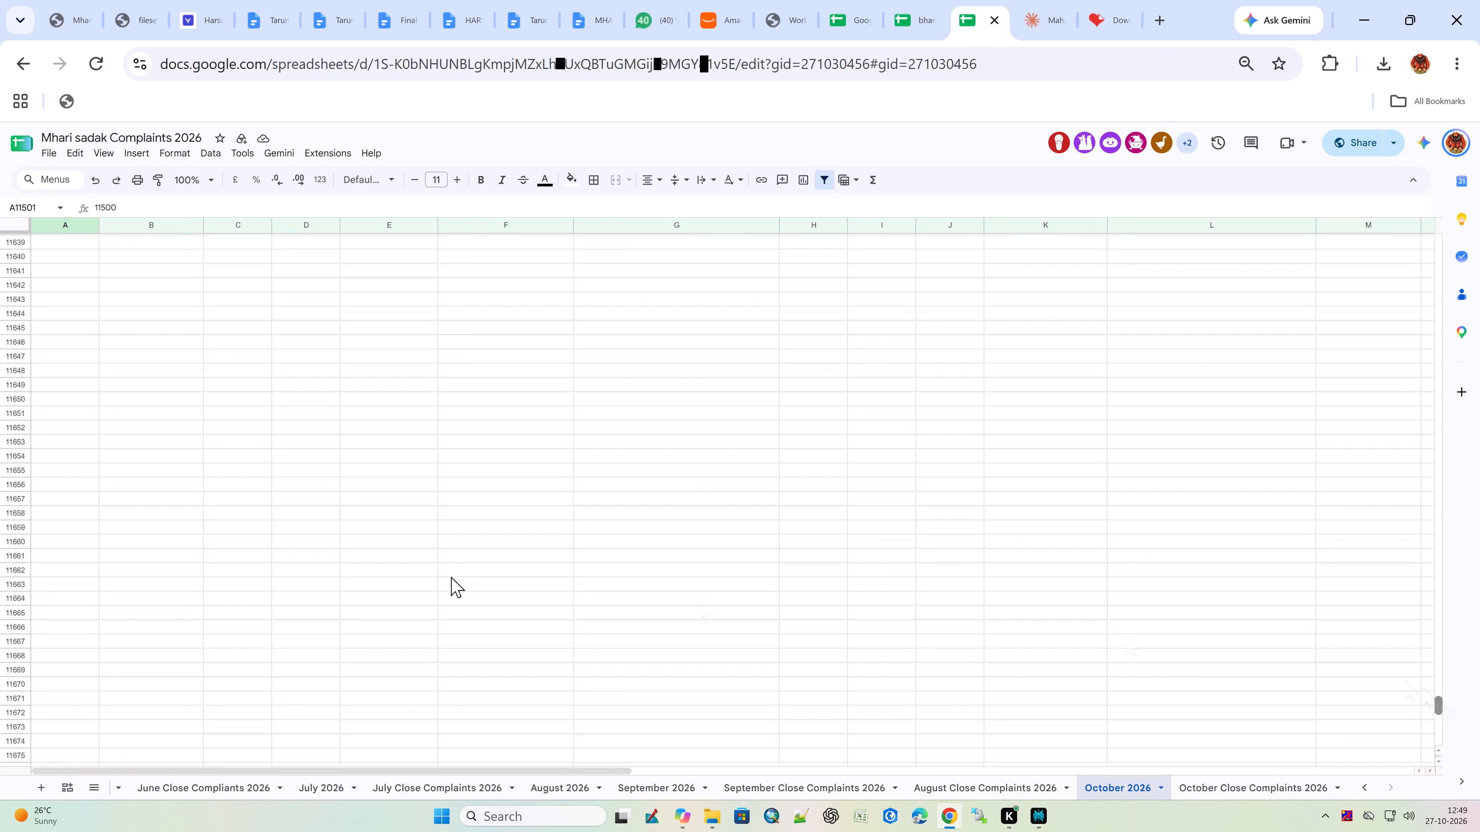
{"action": "scroll", "coordinate": [444, 576], "scroll_direction": "up", "scroll_amount": 14}
{"action": "left_click", "coordinate": [81, 602]}
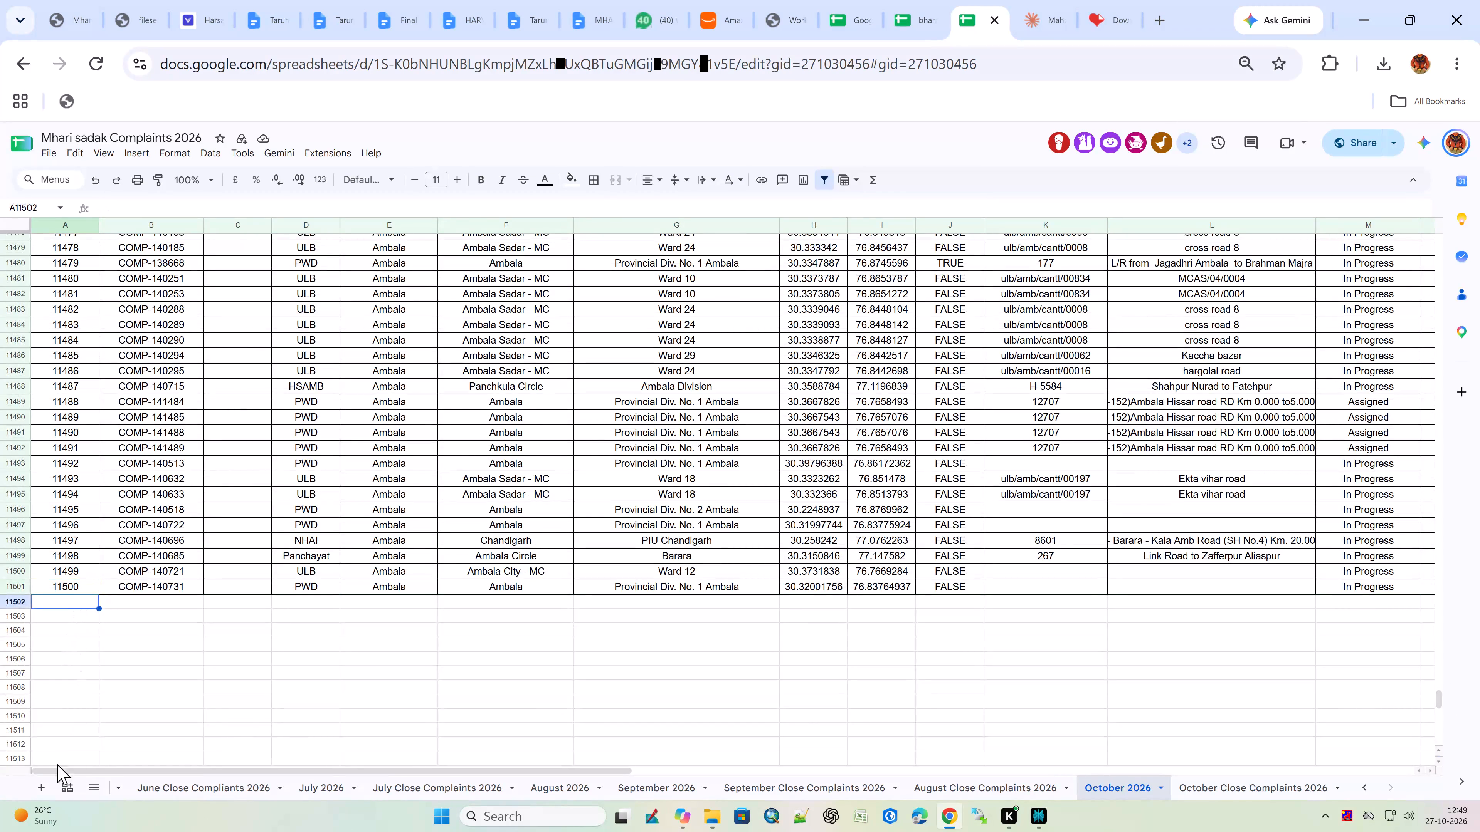
{"action": "scroll", "coordinate": [86, 746], "scroll_direction": "down", "scroll_amount": 20}
{"action": "scroll", "coordinate": [86, 746], "scroll_direction": "down", "scroll_amount": 16}
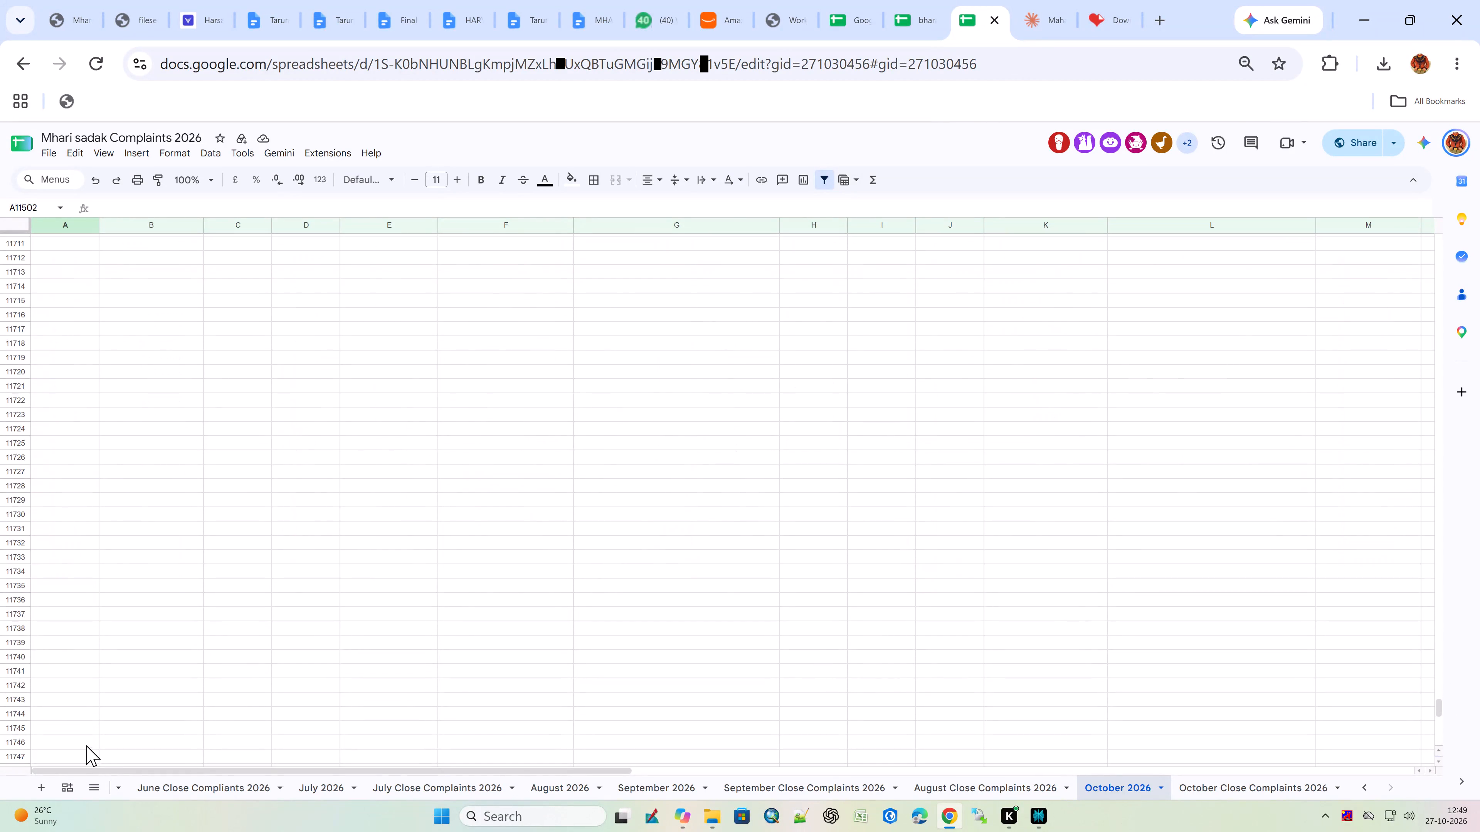
{"action": "scroll", "coordinate": [86, 745], "scroll_direction": "down", "scroll_amount": 6}
{"action": "left_click_drag", "start_coordinate": [1438, 712], "coordinate": [1439, 745]}
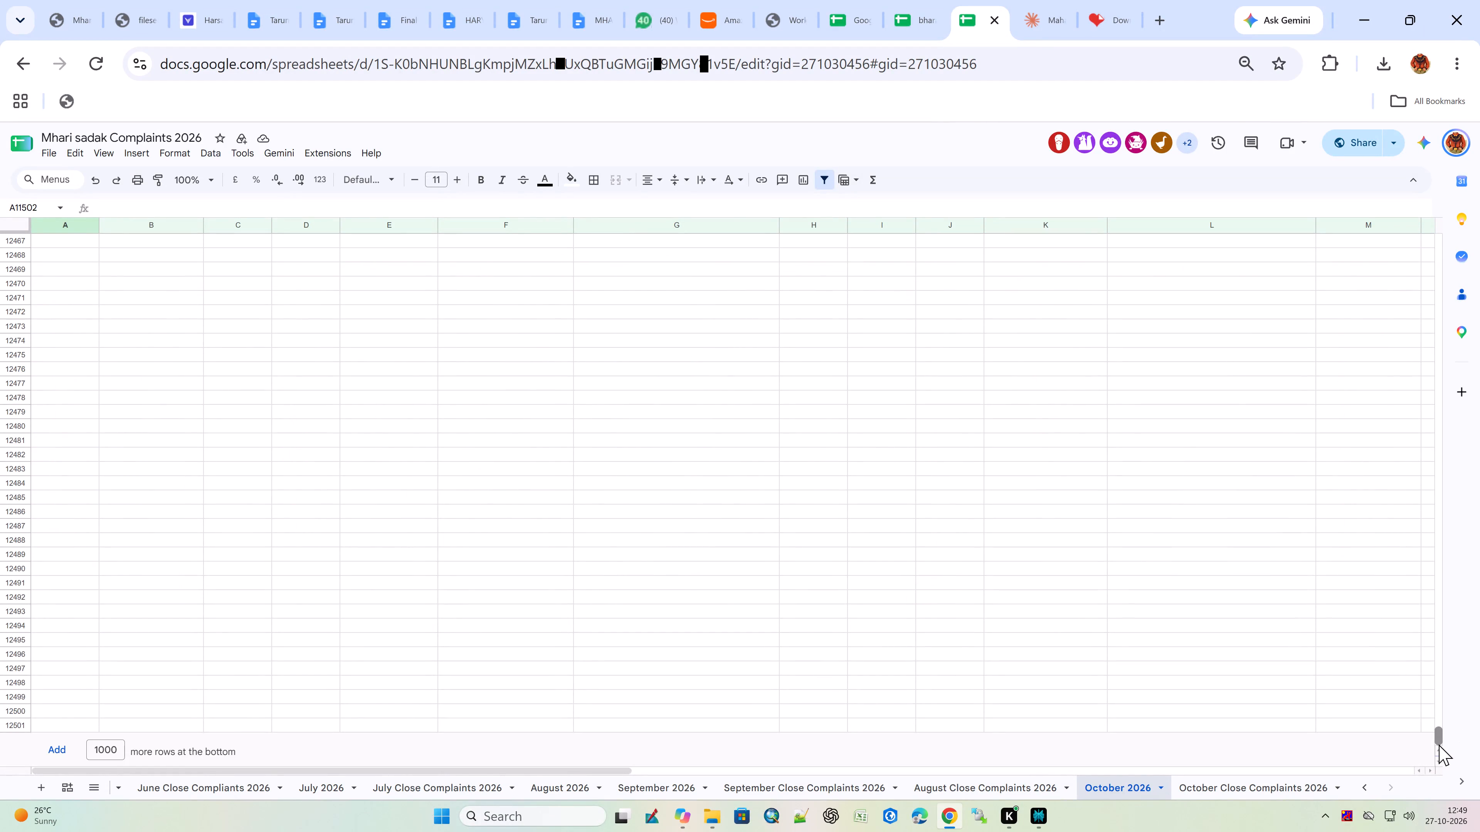
{"action": "left_click_drag", "start_coordinate": [1439, 745], "coordinate": [1435, 746]}
{"action": "left_click", "coordinate": [54, 755]}
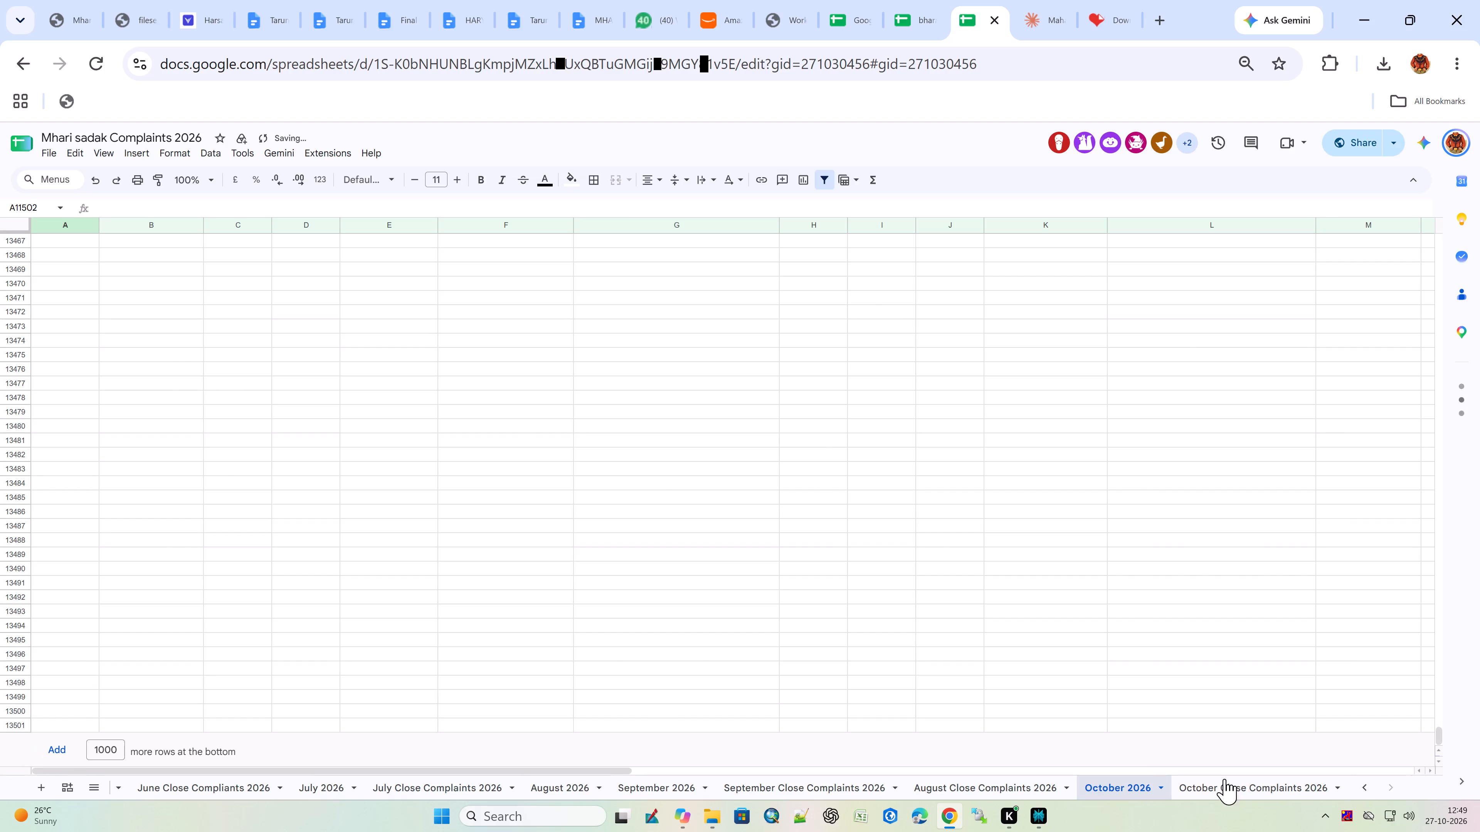
Open the October Close Complaints sheet, and switch to the Mhari Sadak portal's list of all closed complaints.
{"action": "left_click", "coordinate": [1241, 792]}
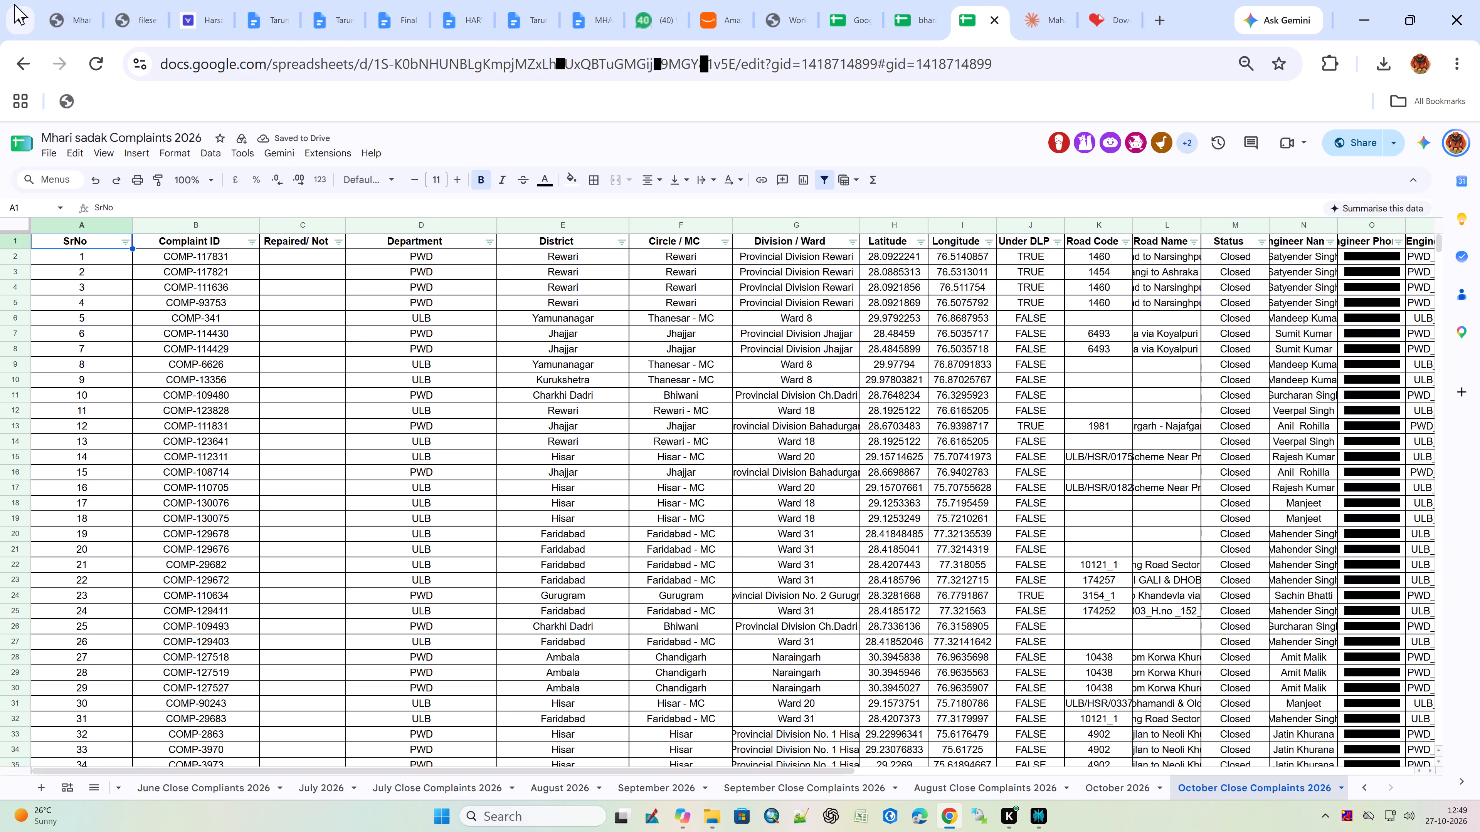
{"action": "left_click", "coordinate": [79, 14]}
{"action": "left_click", "coordinate": [68, 216]}
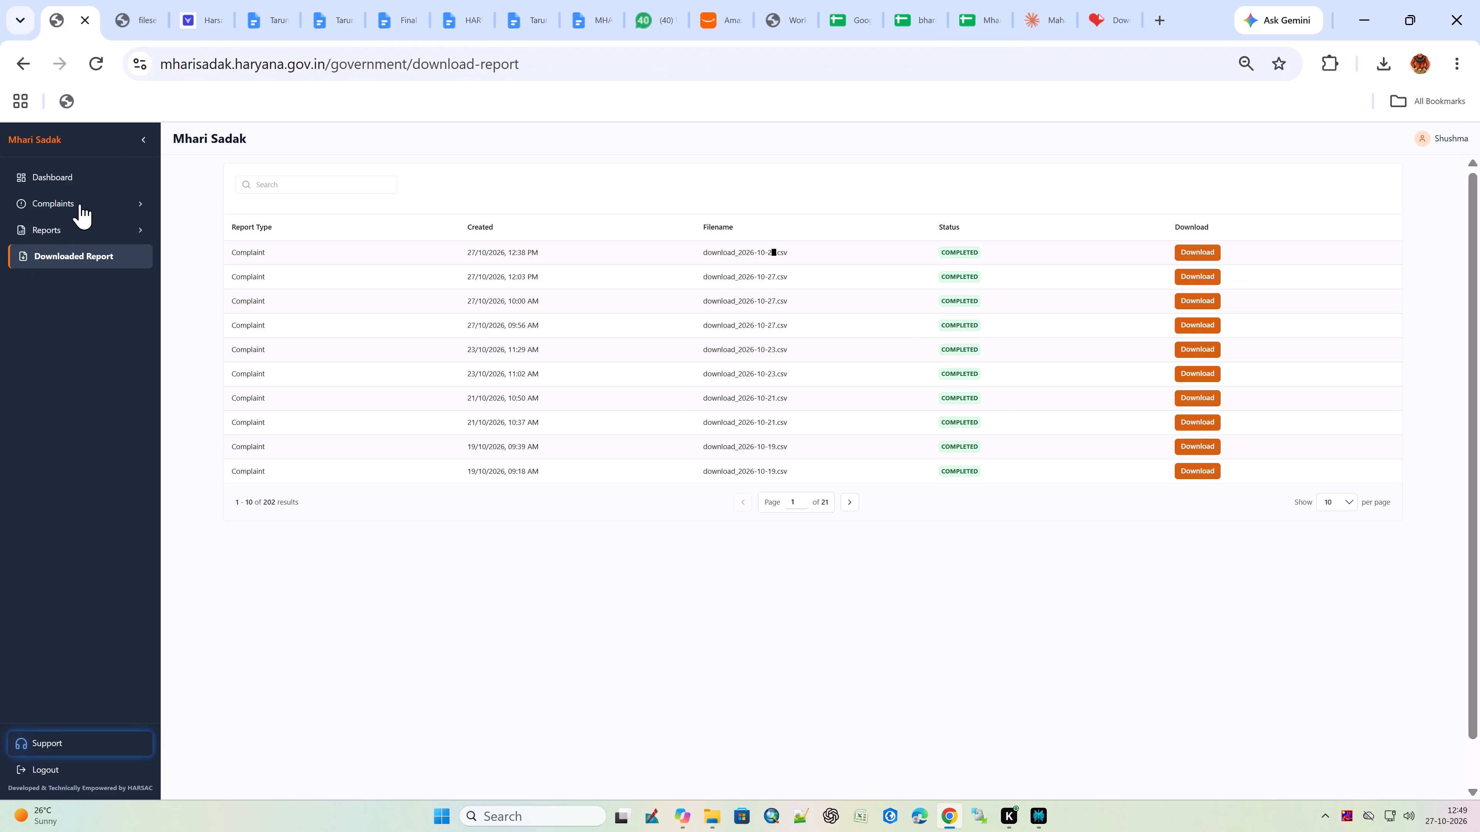
{"action": "left_click", "coordinate": [80, 204]}
{"action": "left_click", "coordinate": [74, 242]}
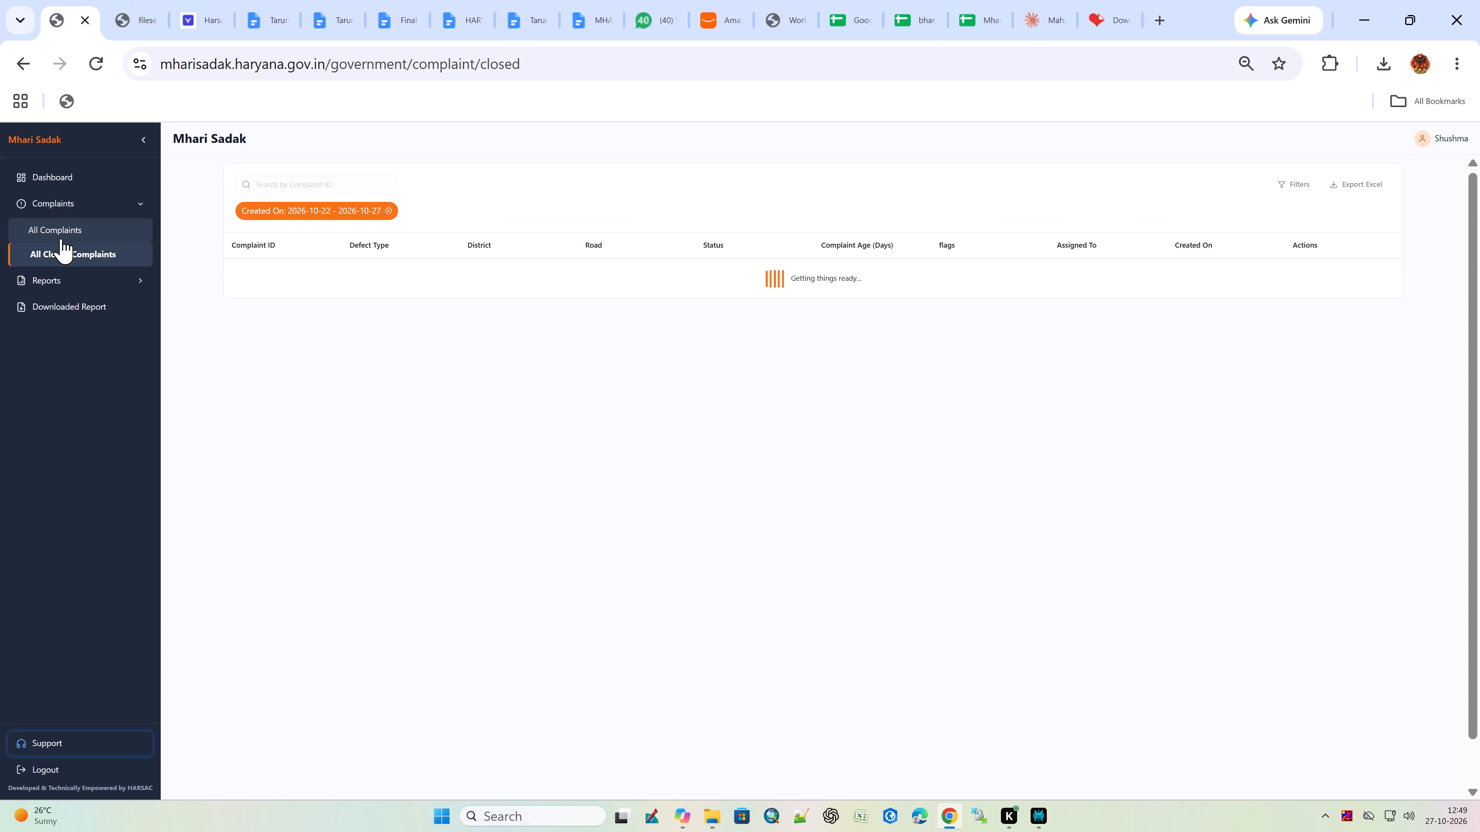
{"action": "left_click", "coordinate": [59, 231]}
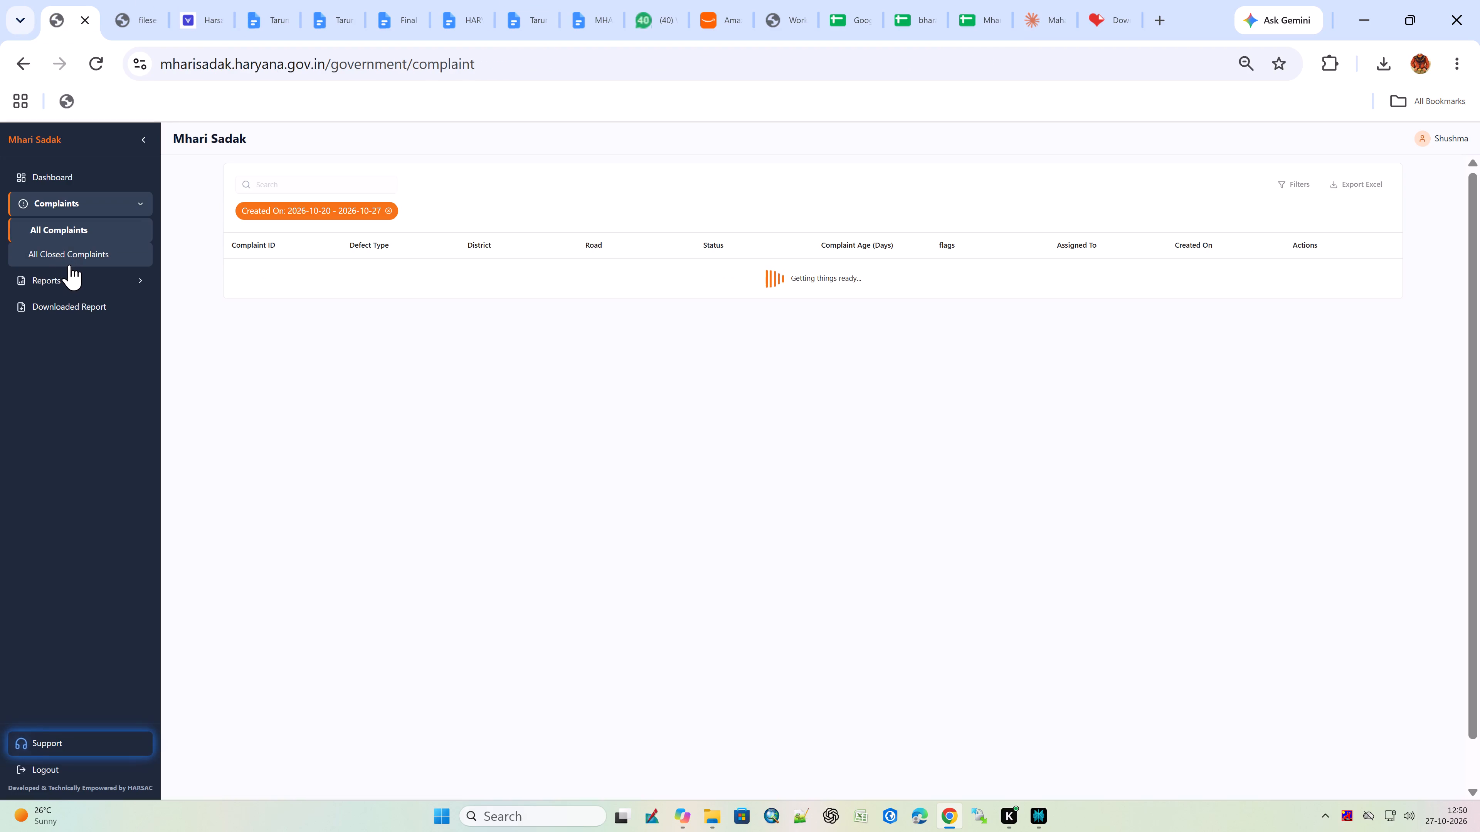
{"action": "left_click", "coordinate": [70, 259]}
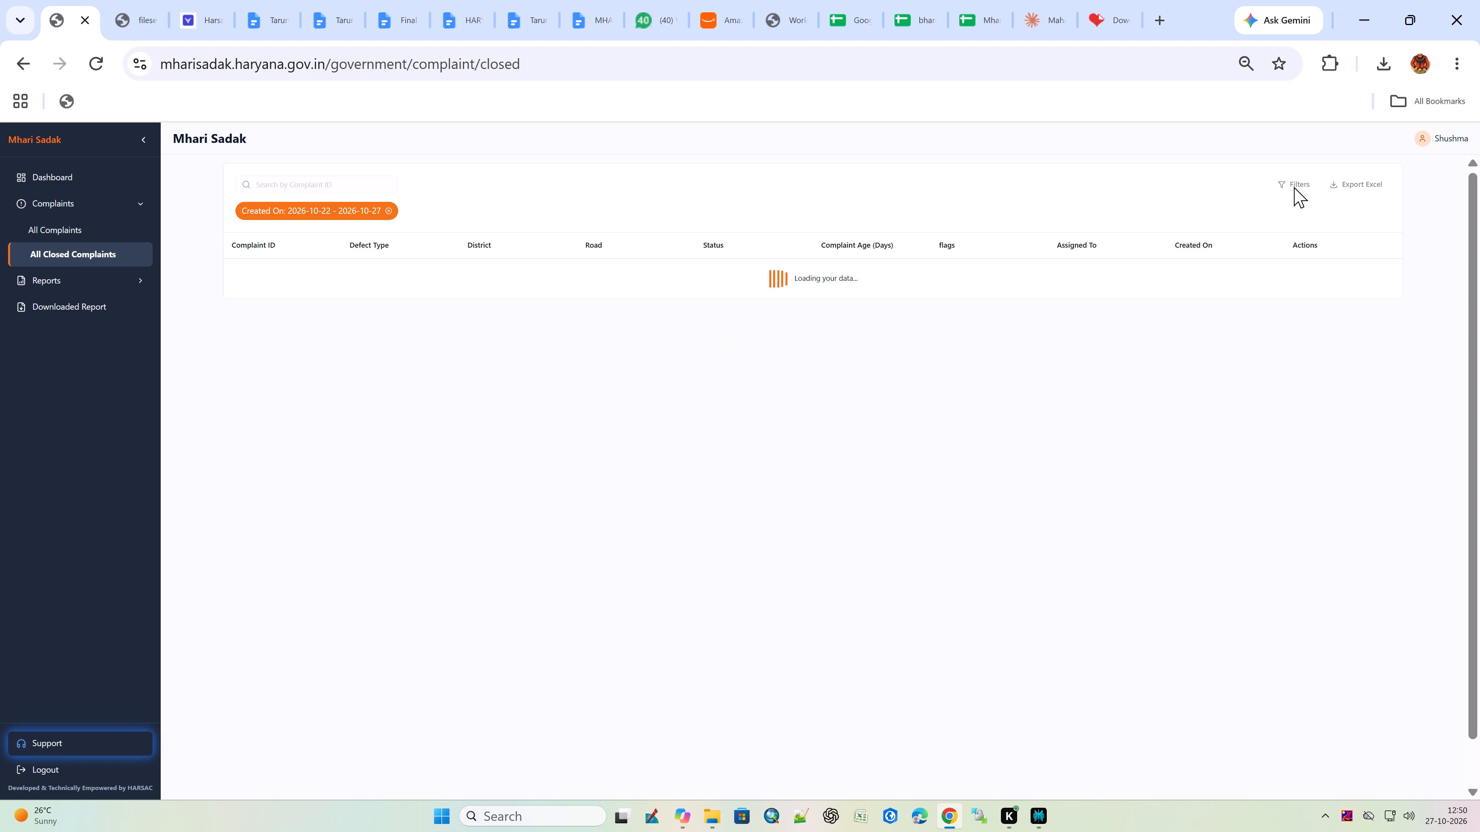
Filter the closed complaints with a Created On start date of 20-10-2026 and export the filtered list to Excel.
{"action": "left_click", "coordinate": [1292, 187]}
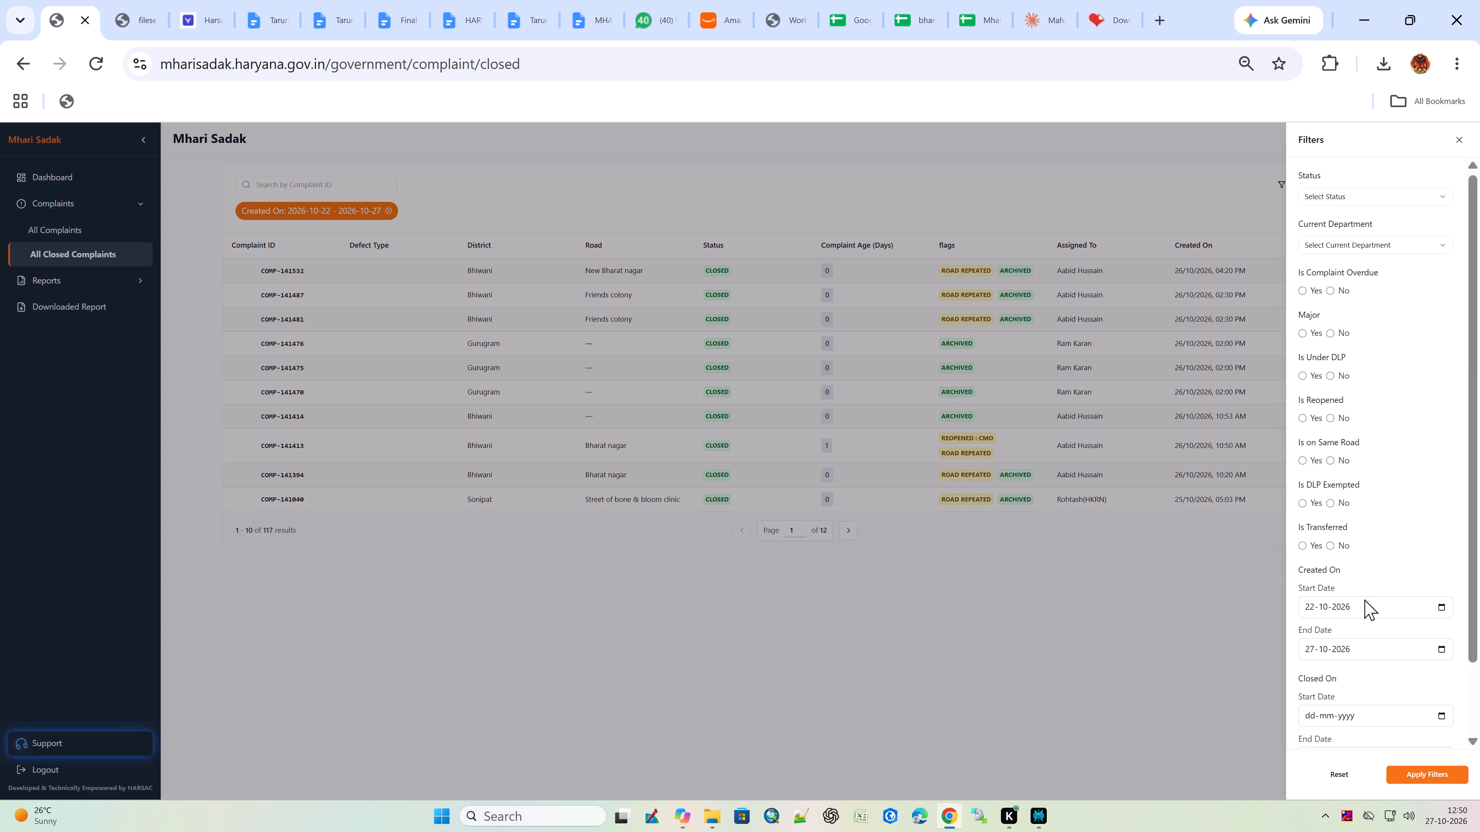
{"action": "left_click", "coordinate": [1443, 611]}
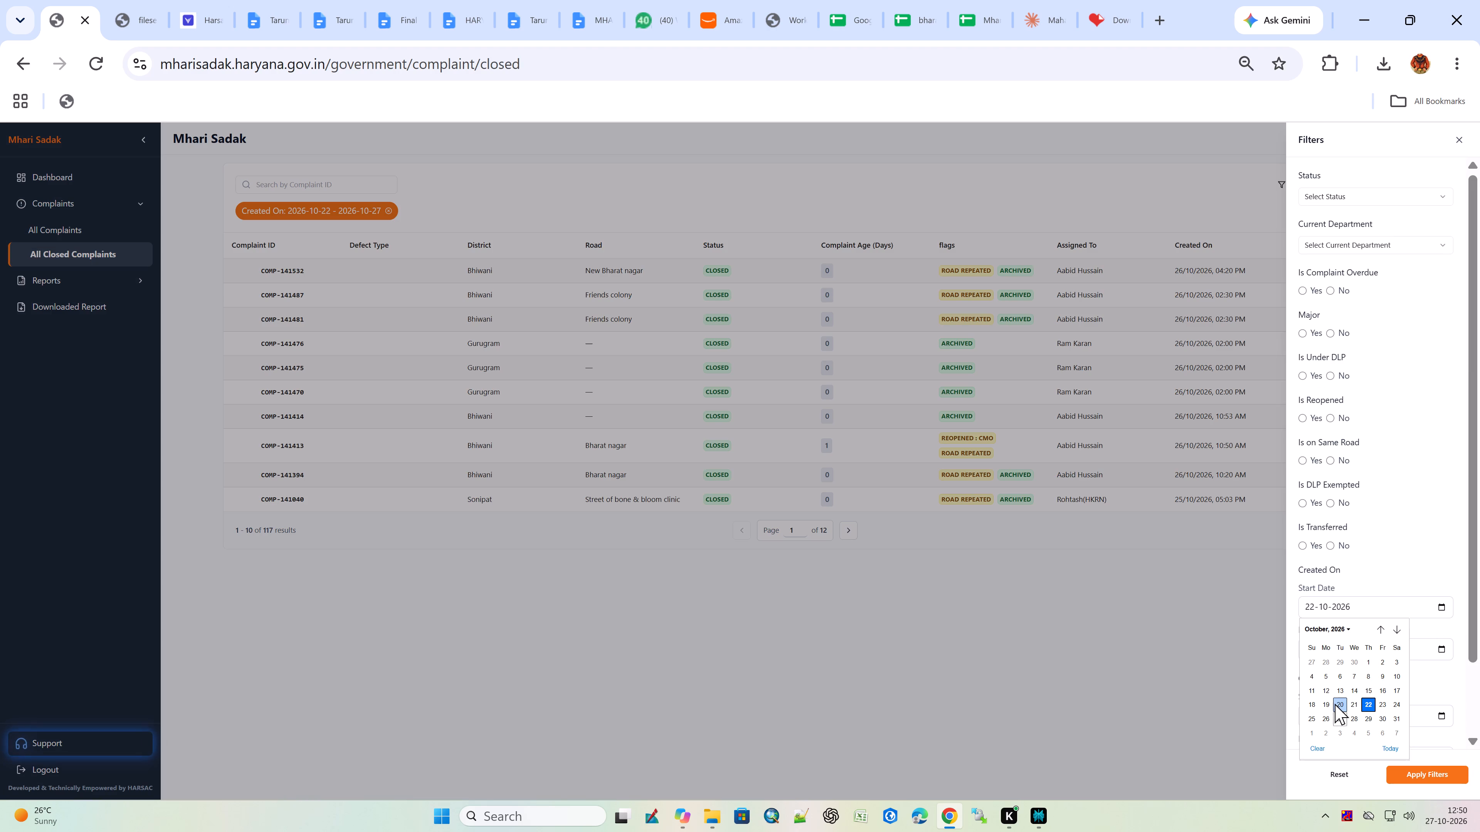
{"action": "left_click", "coordinate": [1334, 705]}
{"action": "left_click", "coordinate": [1422, 775]}
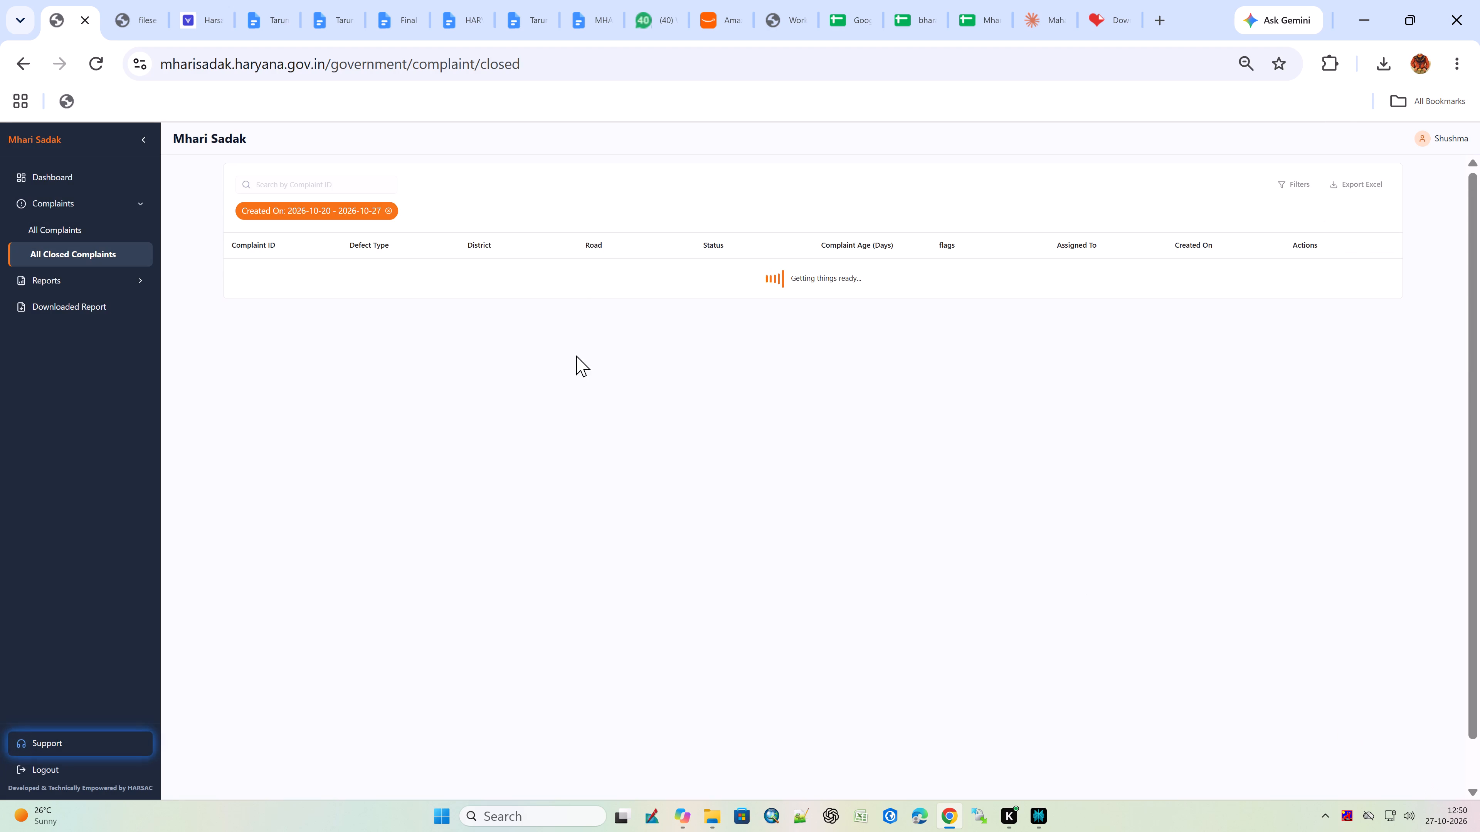
{"action": "left_click", "coordinate": [1358, 184]}
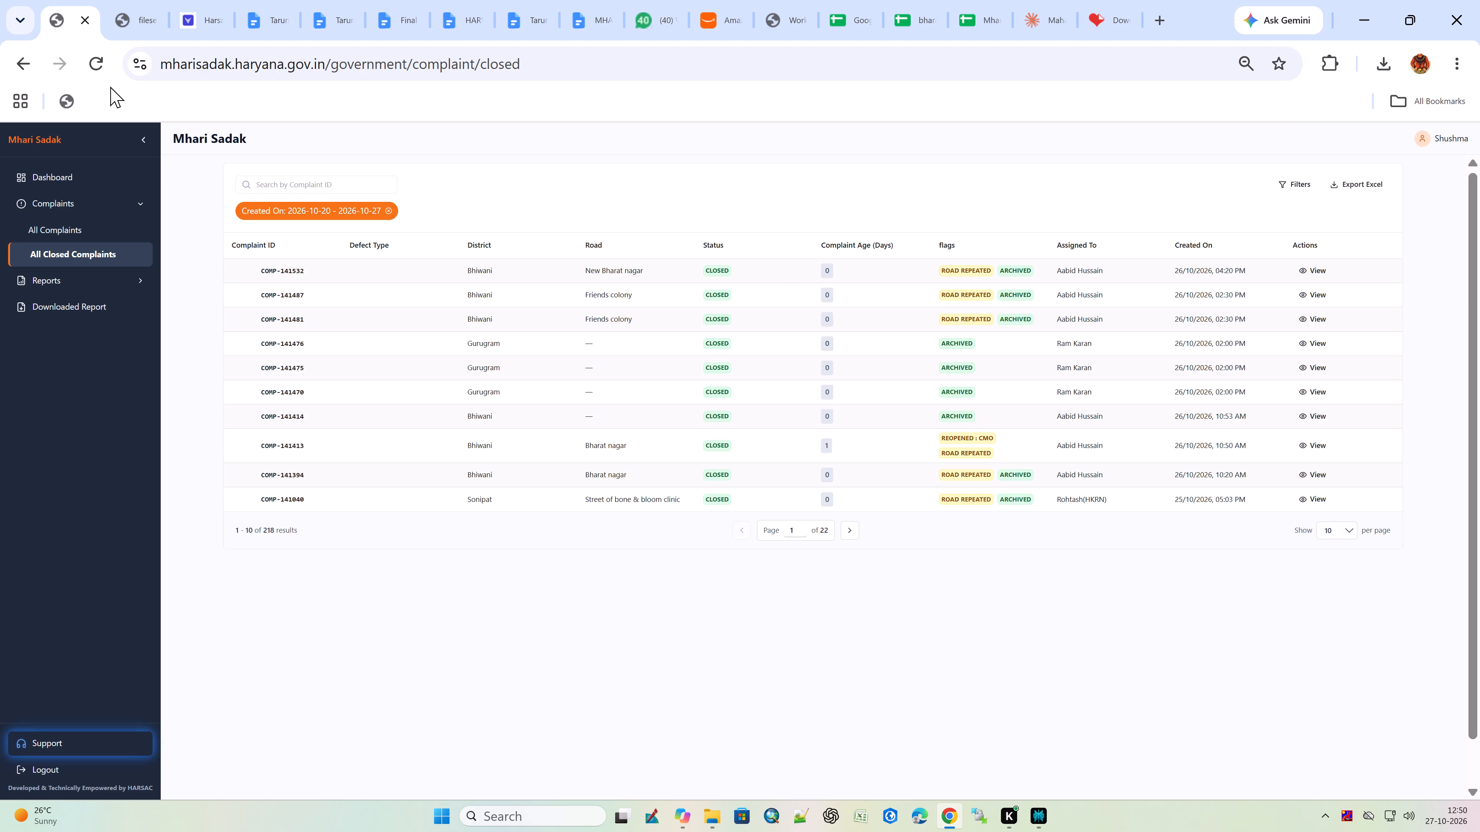
Close the expired CSV download page and reload the portal's closed complaints list.
{"action": "left_click", "coordinate": [142, 3]}
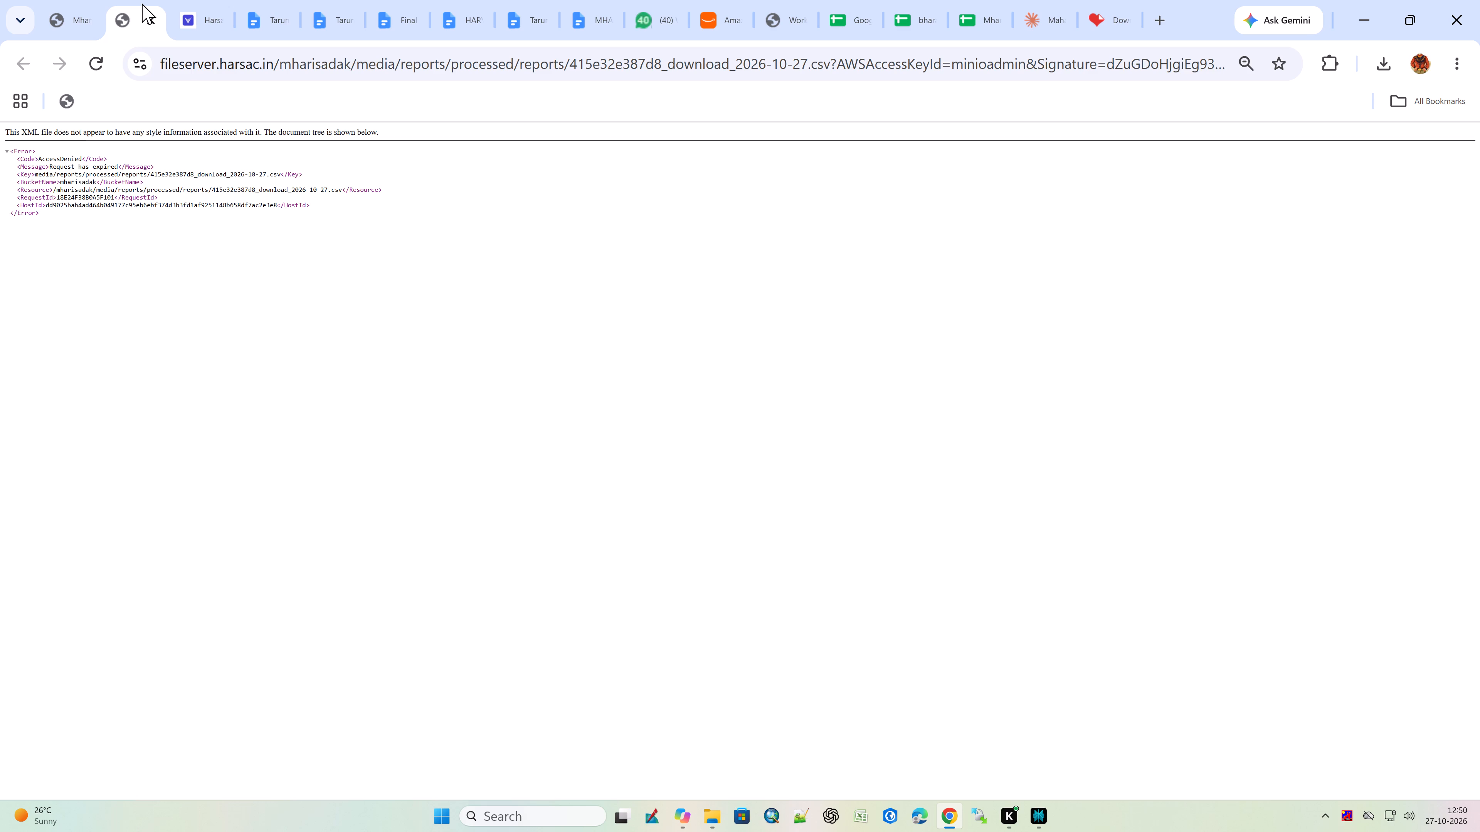
{"action": "left_click", "coordinate": [149, 17]}
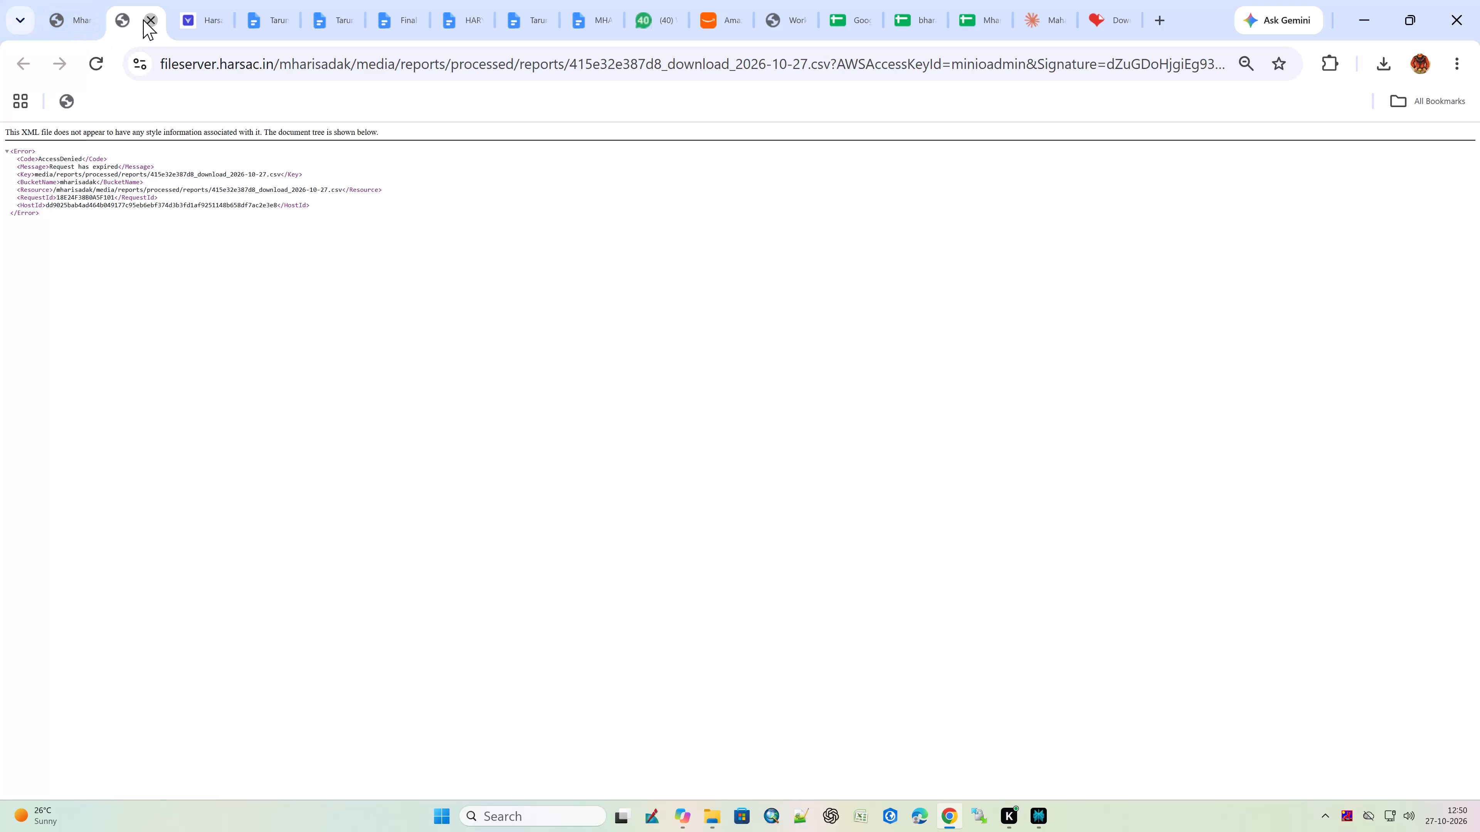
{"action": "left_click", "coordinate": [77, 33]}
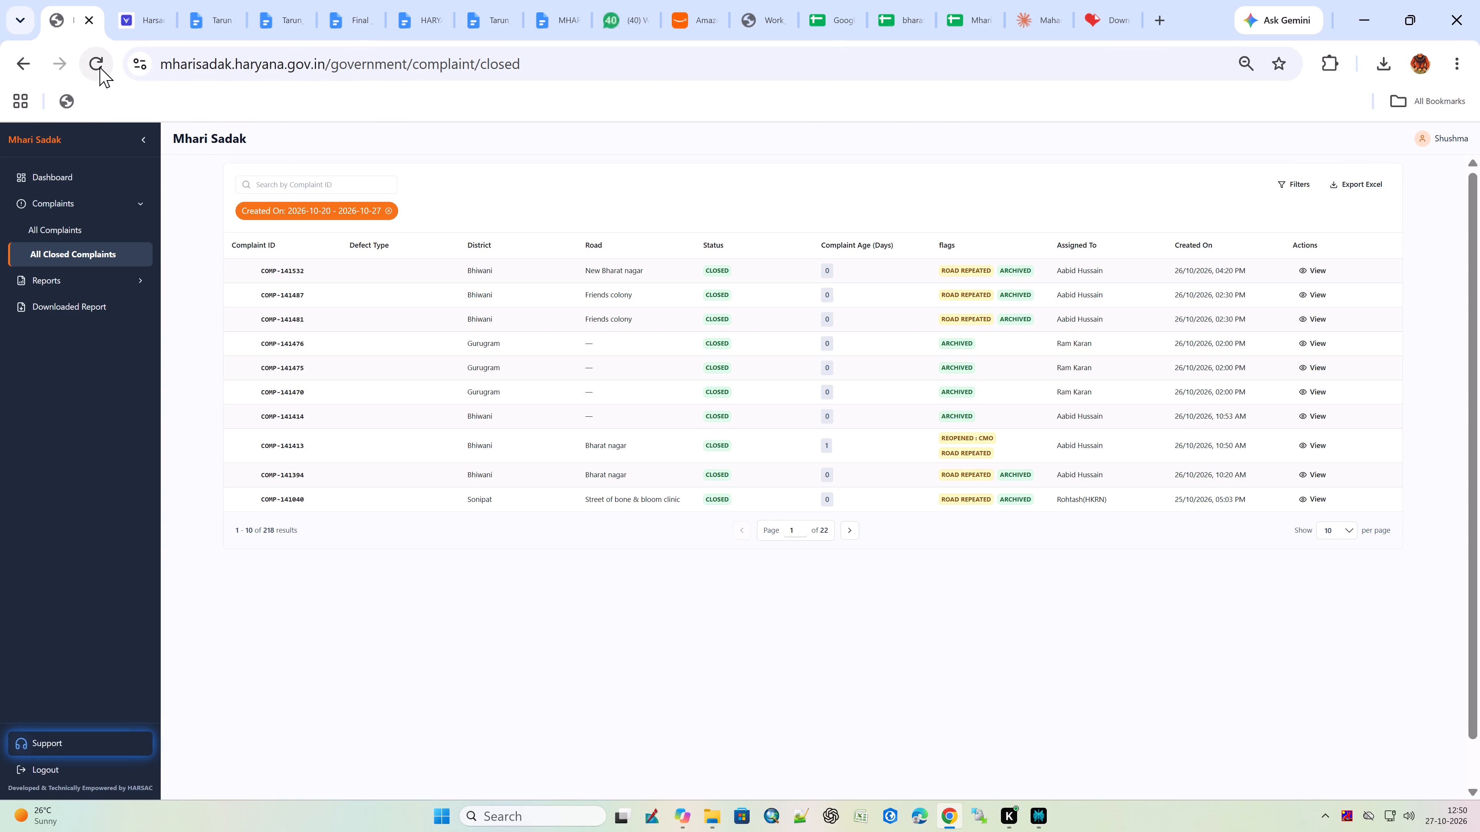
{"action": "left_click", "coordinate": [99, 67]}
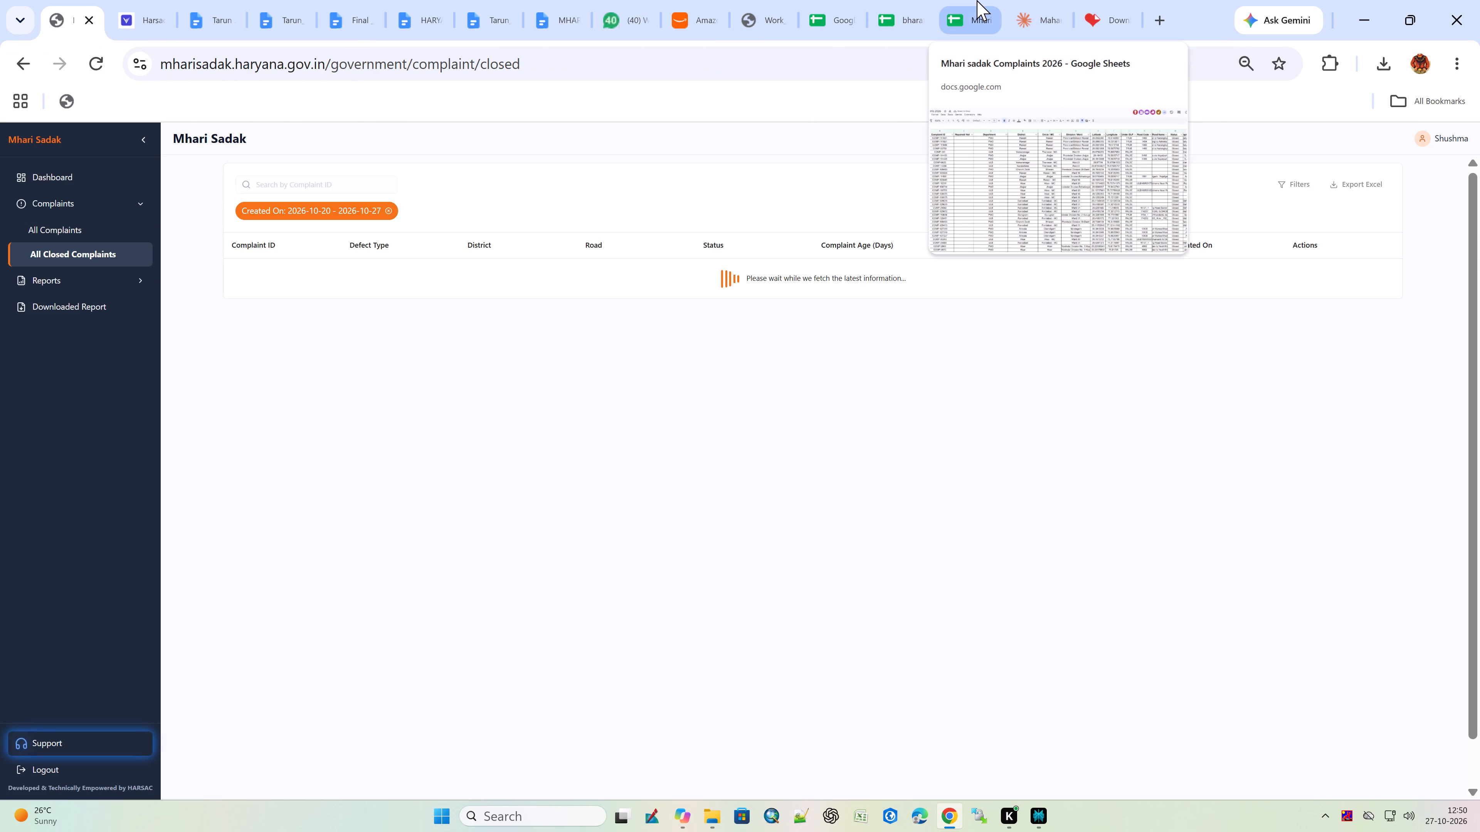
Return to the October Close Complaints sheet in the Mhari sadak Complaints 2026 spreadsheet.
{"action": "left_click", "coordinate": [977, 0]}
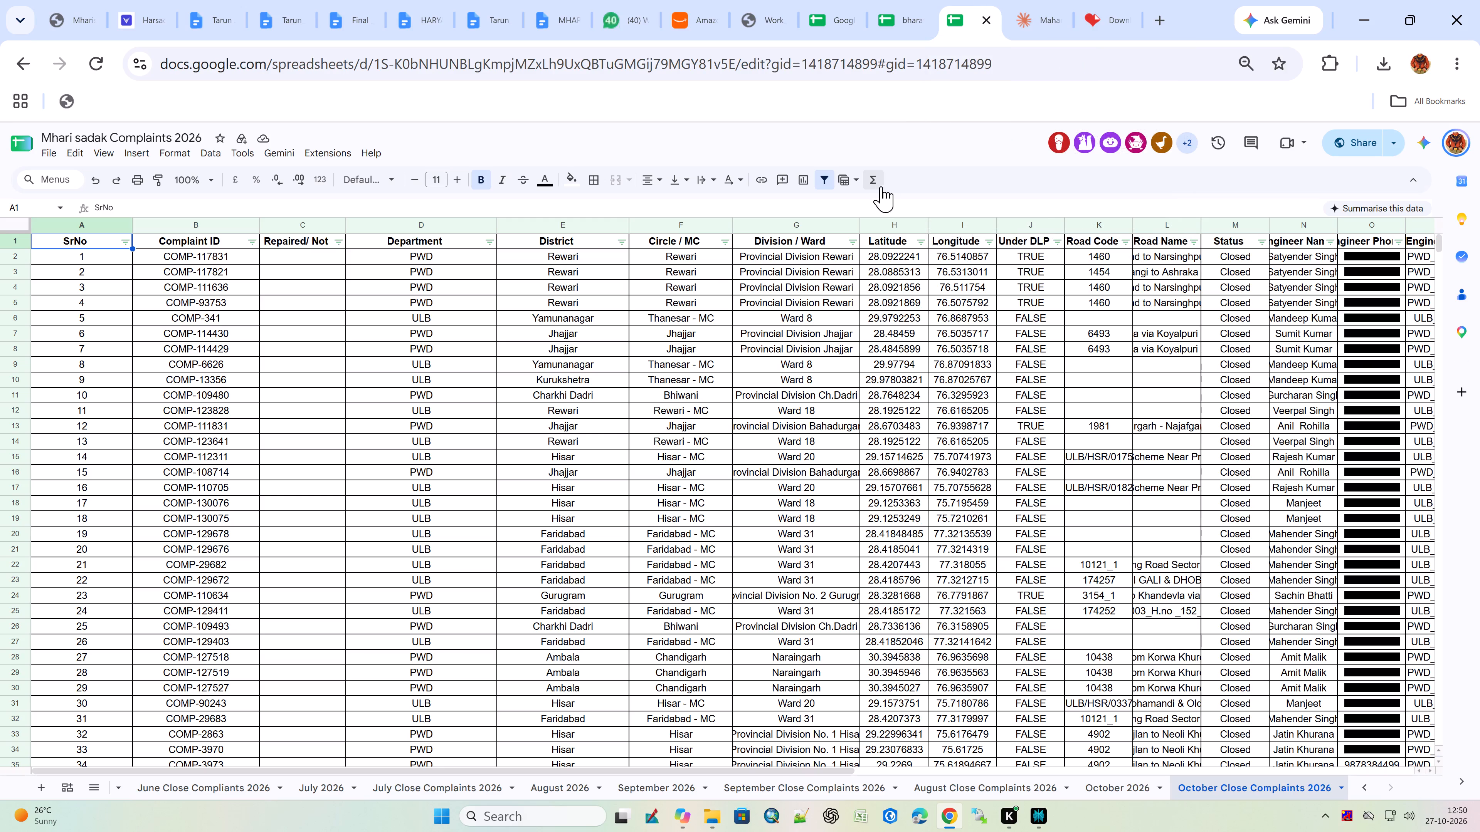
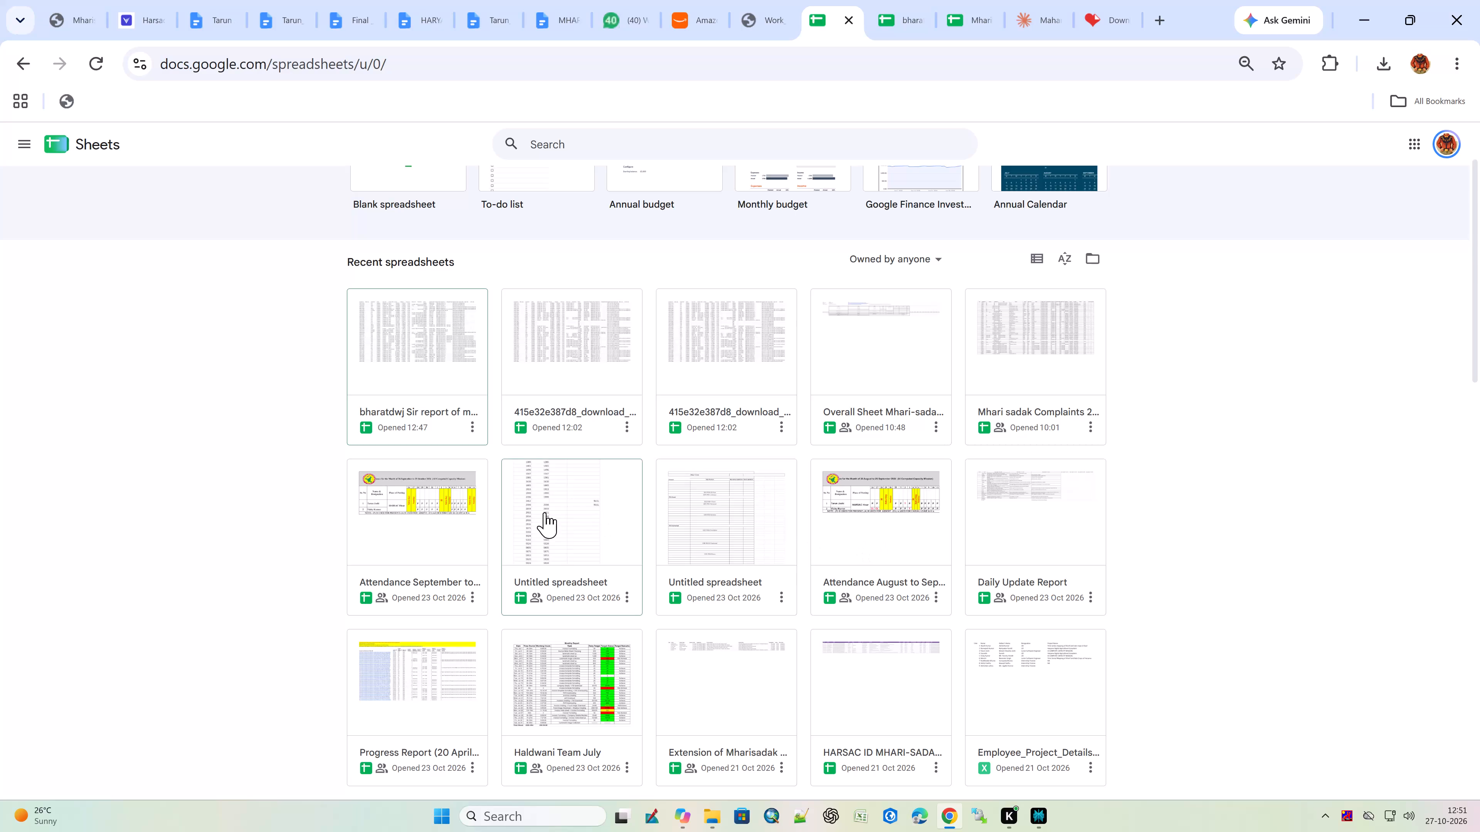
Open the Attendance September to October spreadsheet and check its Haryana Agriculture and Time Series attendance sheets.
{"action": "left_click", "coordinate": [396, 537]}
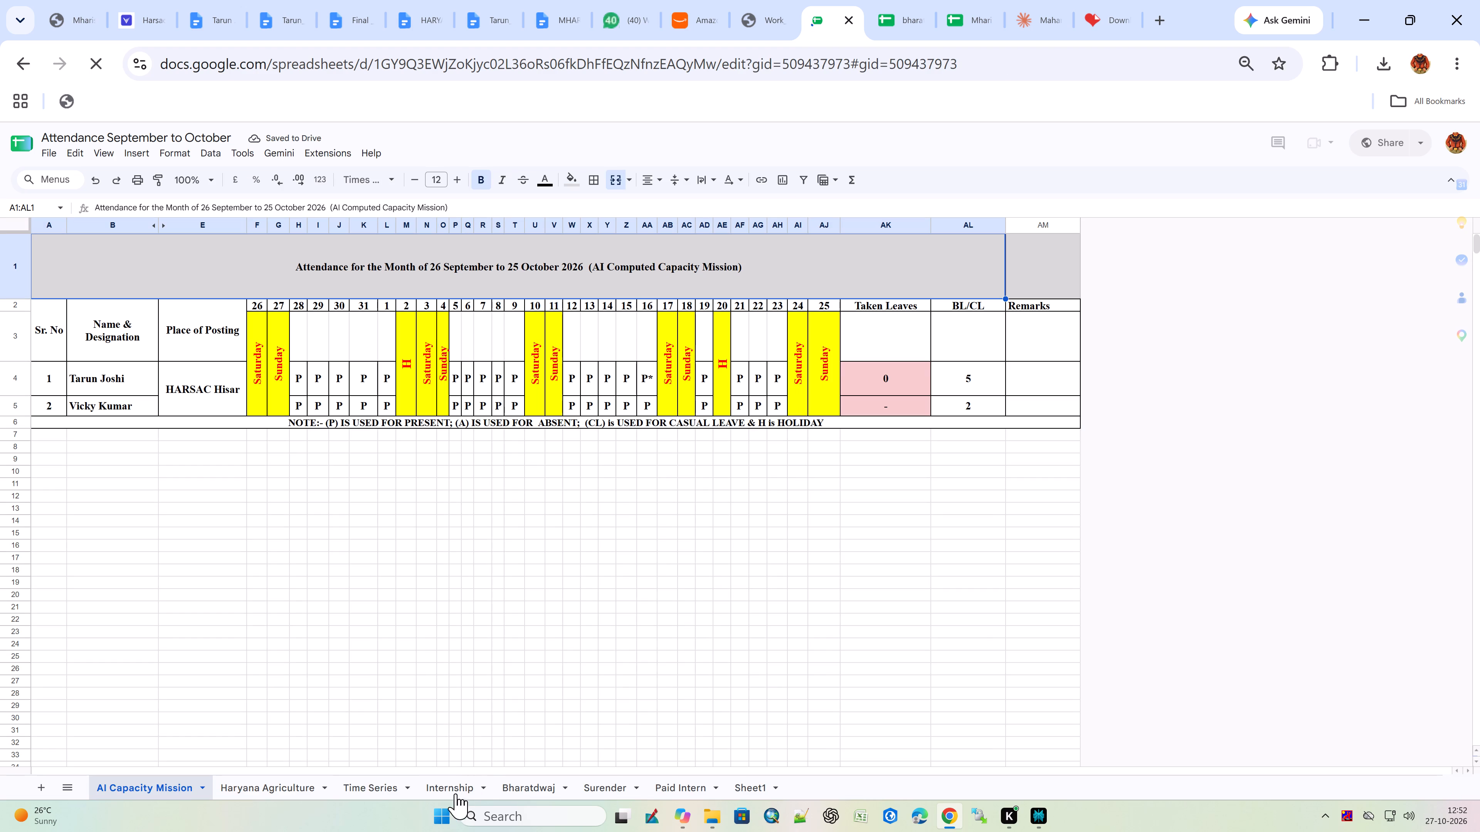
{"action": "left_click", "coordinate": [276, 786]}
{"action": "left_click", "coordinate": [365, 784]}
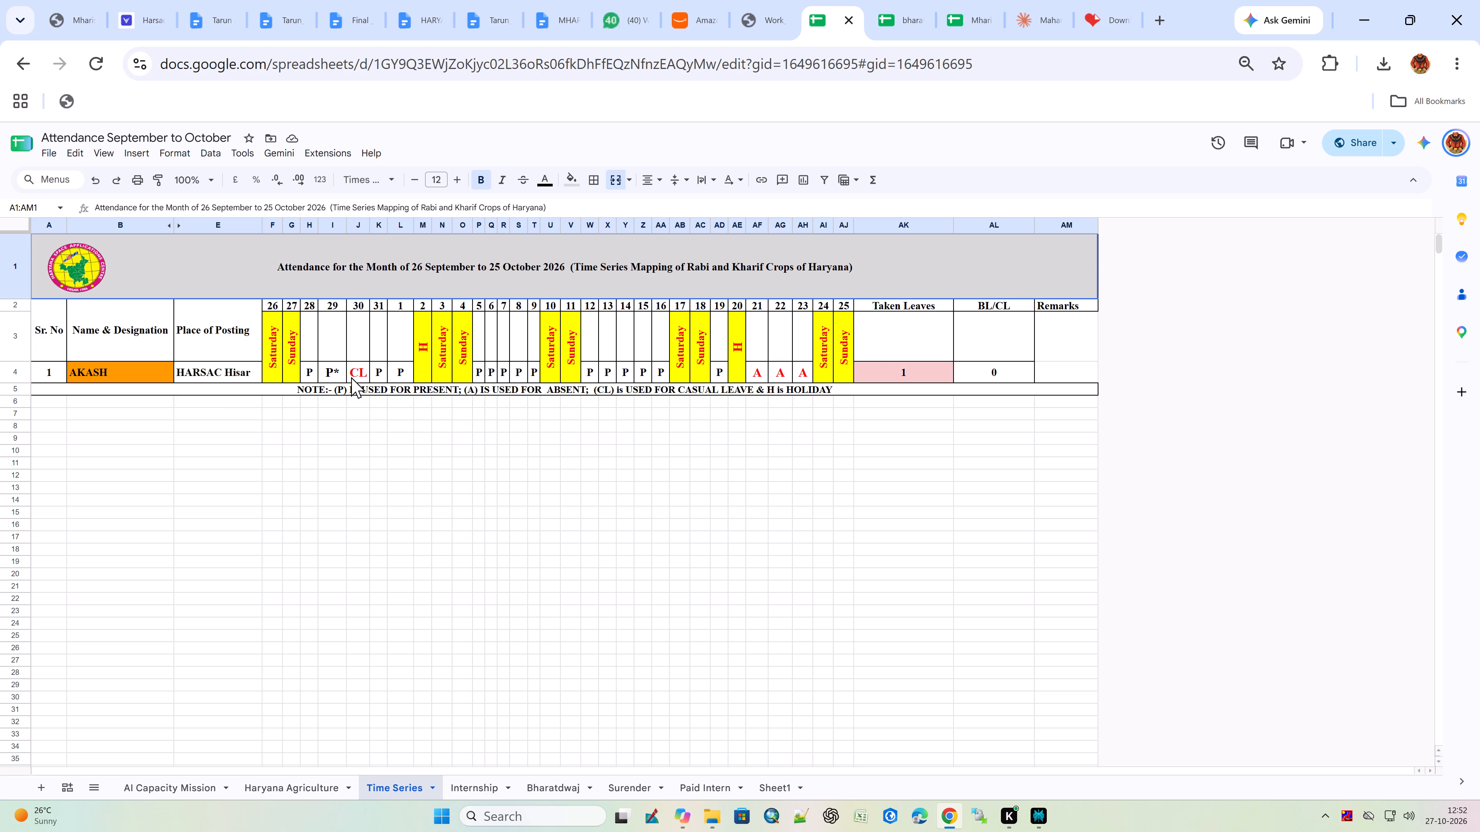
Switch to the open MHARI SADAK Report document.
{"action": "left_click", "coordinate": [214, 0]}
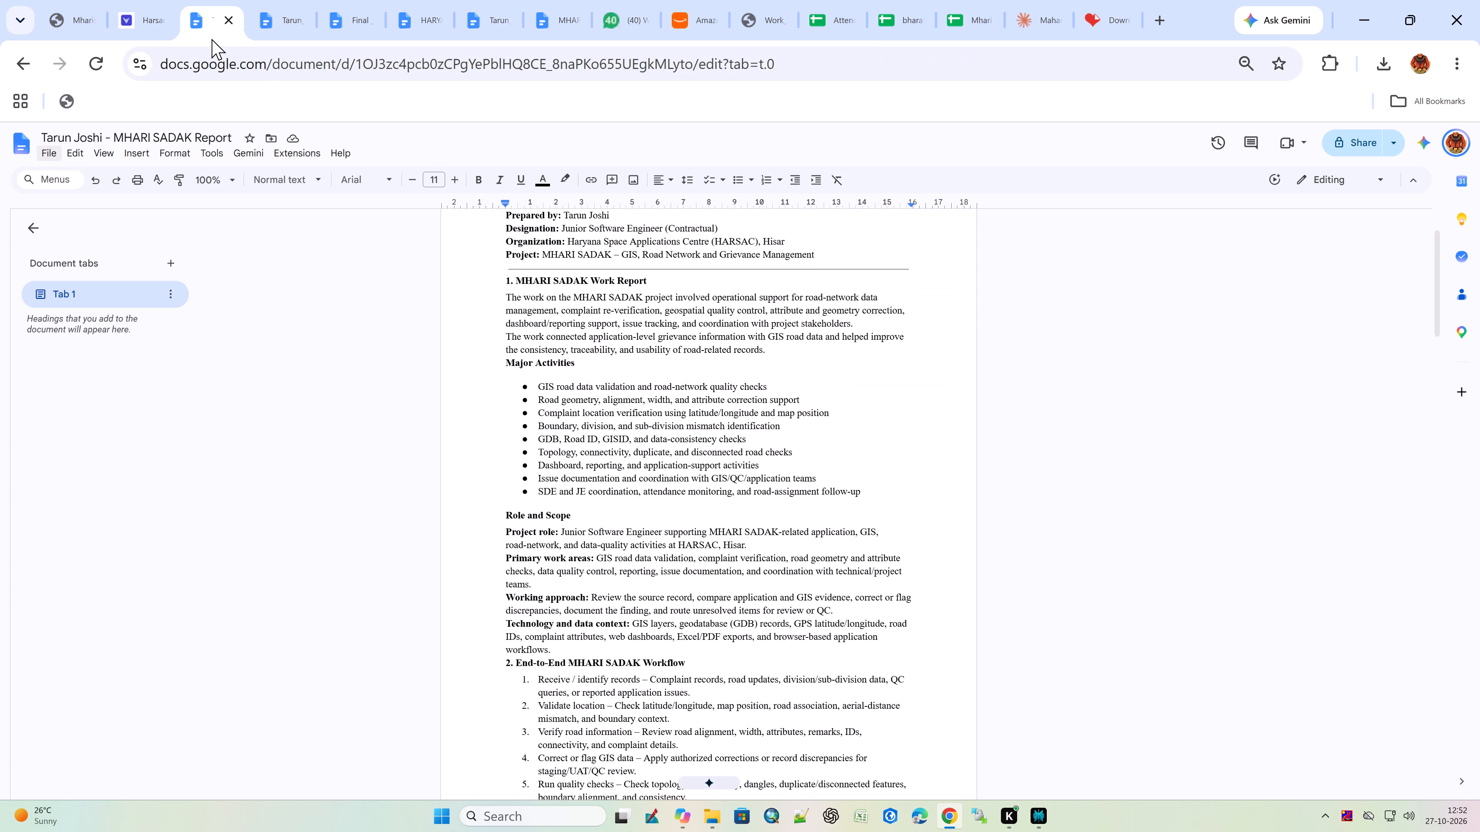
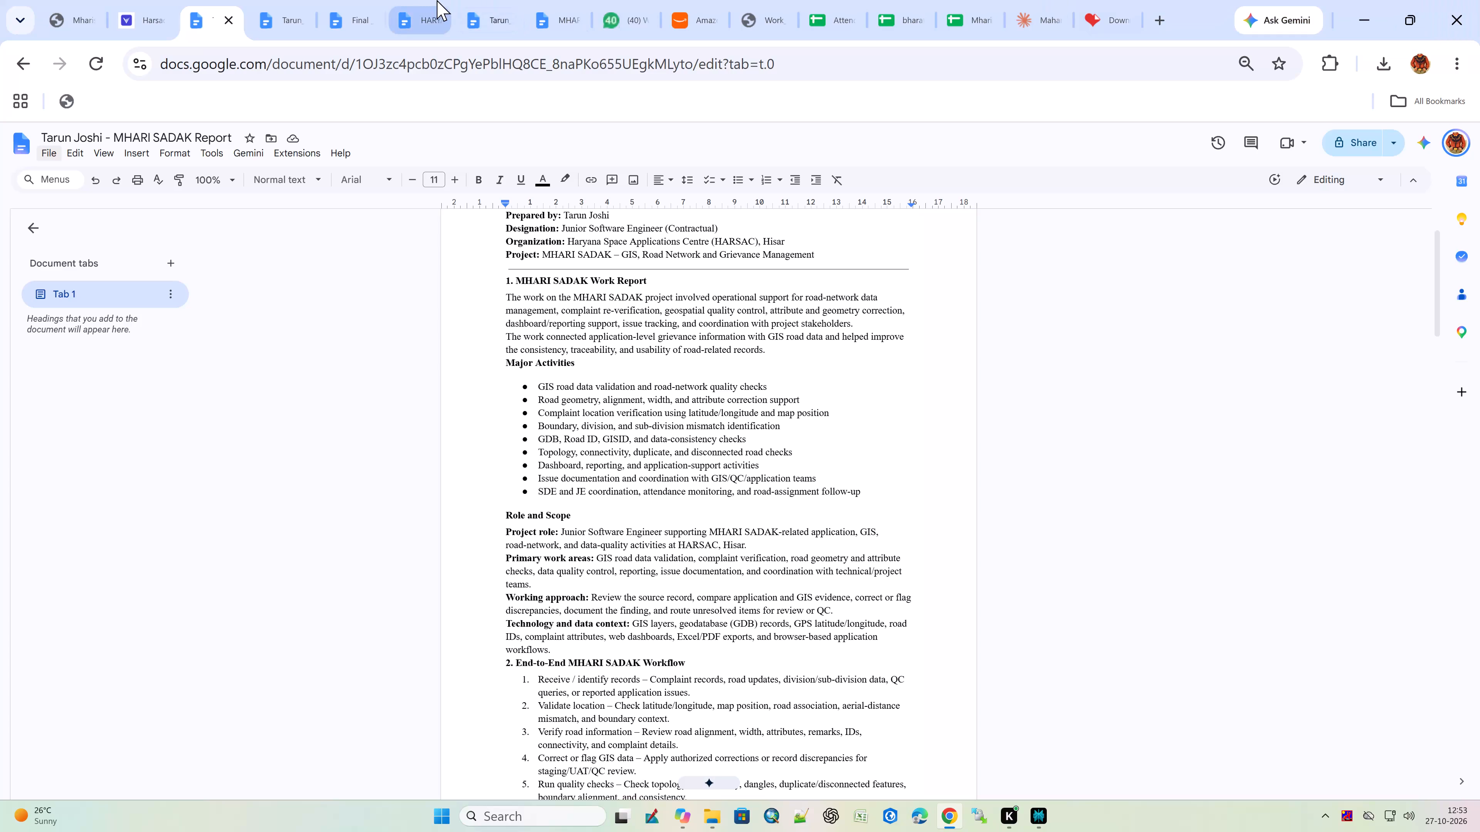
In the Final Work Progress Report document, change the Name label under Verified By to "Reporting Officer :".
{"action": "left_click", "coordinate": [409, 0]}
{"action": "left_click", "coordinate": [369, 0]}
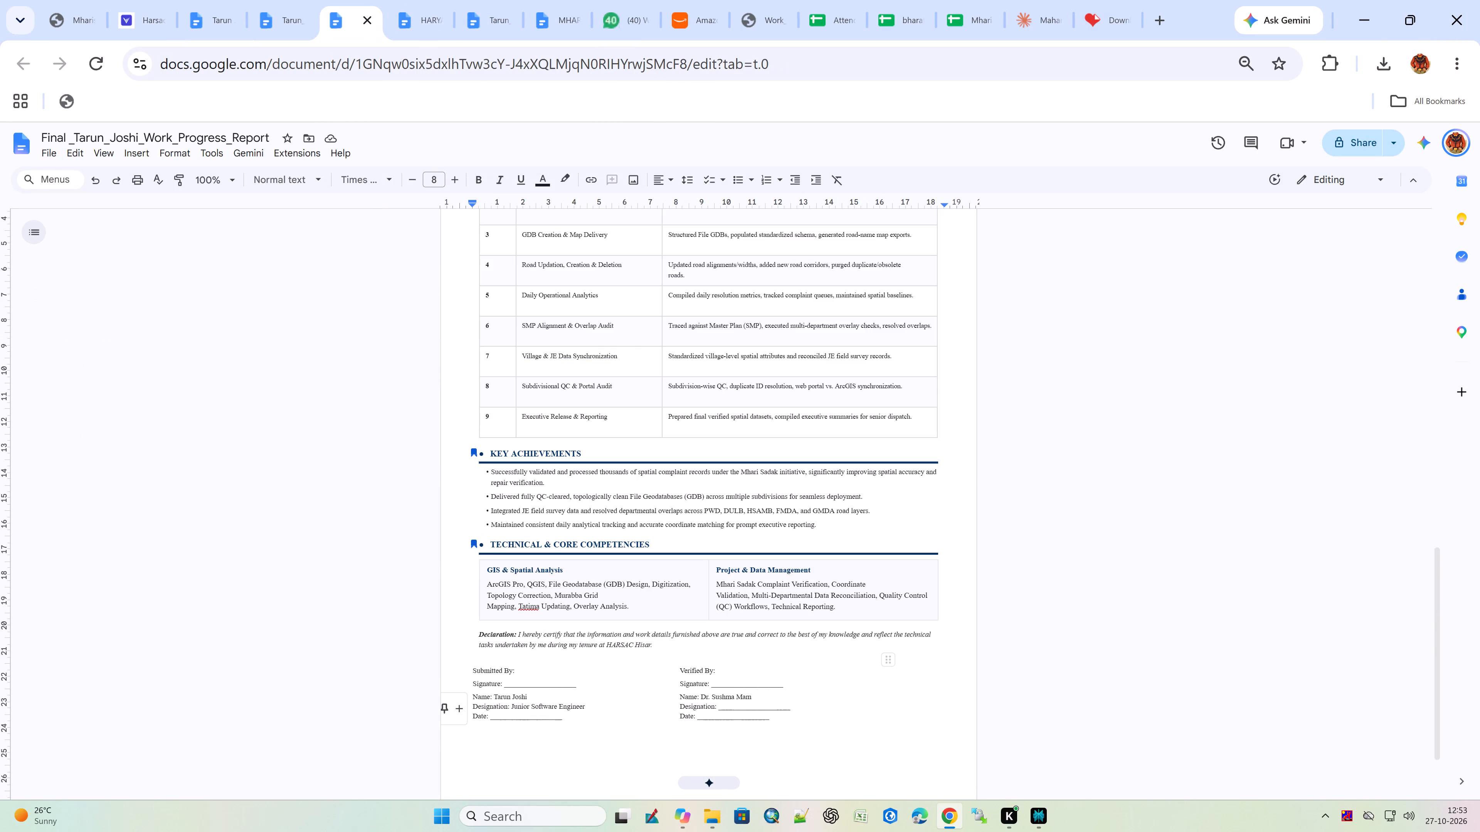
{"action": "left_click_drag", "start_coordinate": [794, 708], "coordinate": [693, 704]}
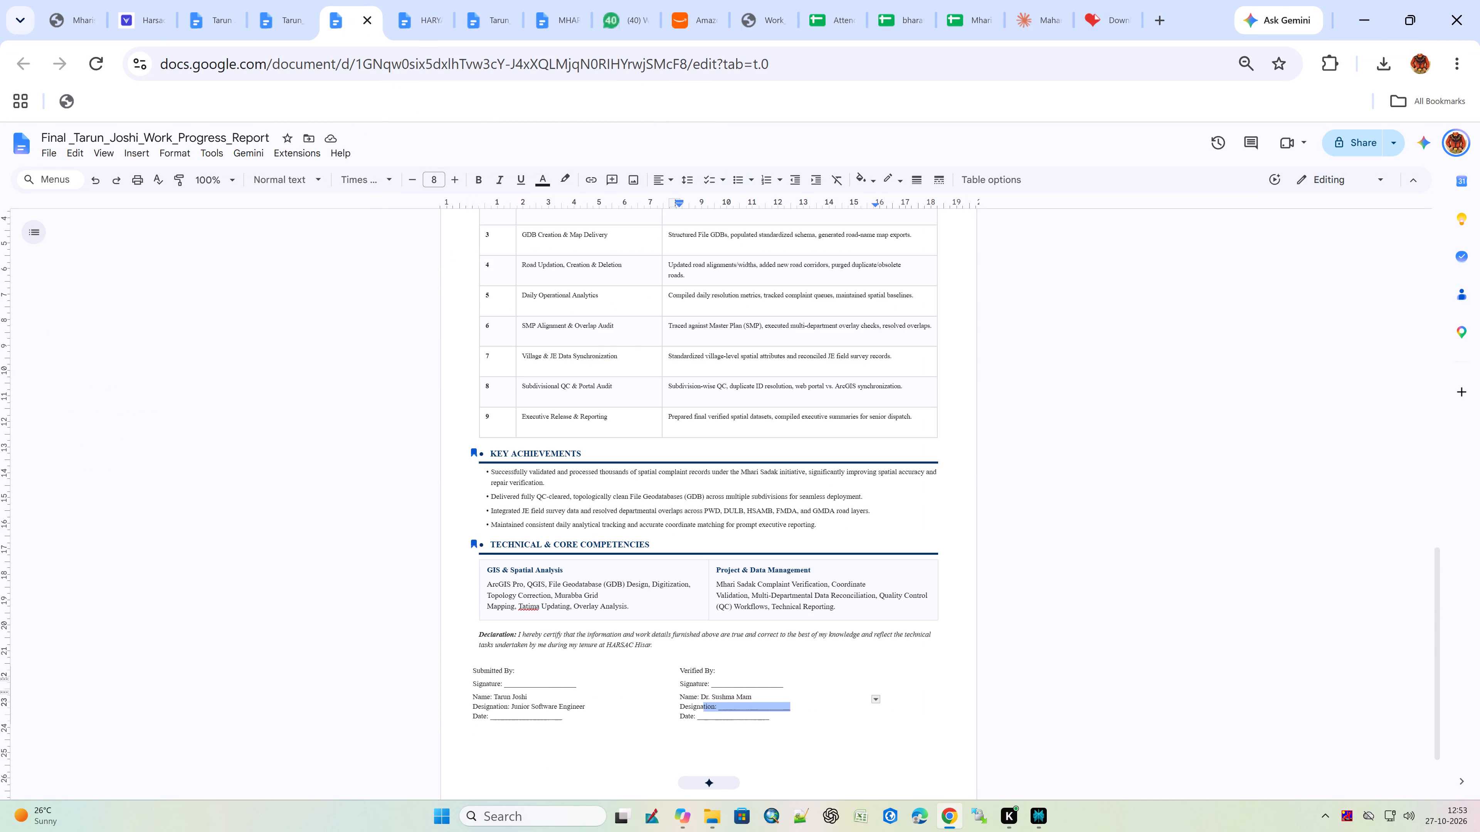
{"action": "left_click_drag", "start_coordinate": [693, 704], "coordinate": [675, 704]}
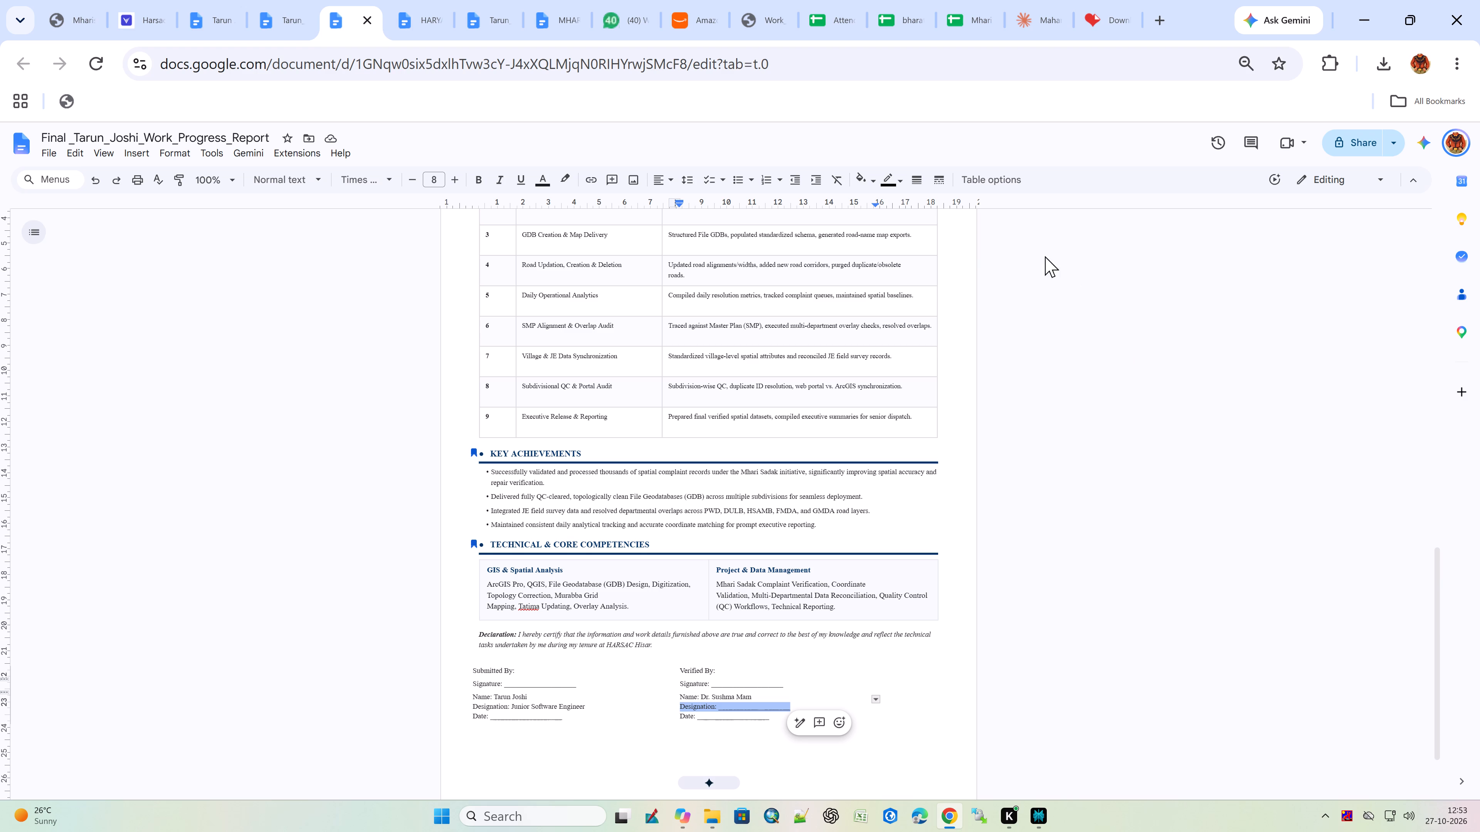
{"action": "double_click", "coordinate": [687, 699]}
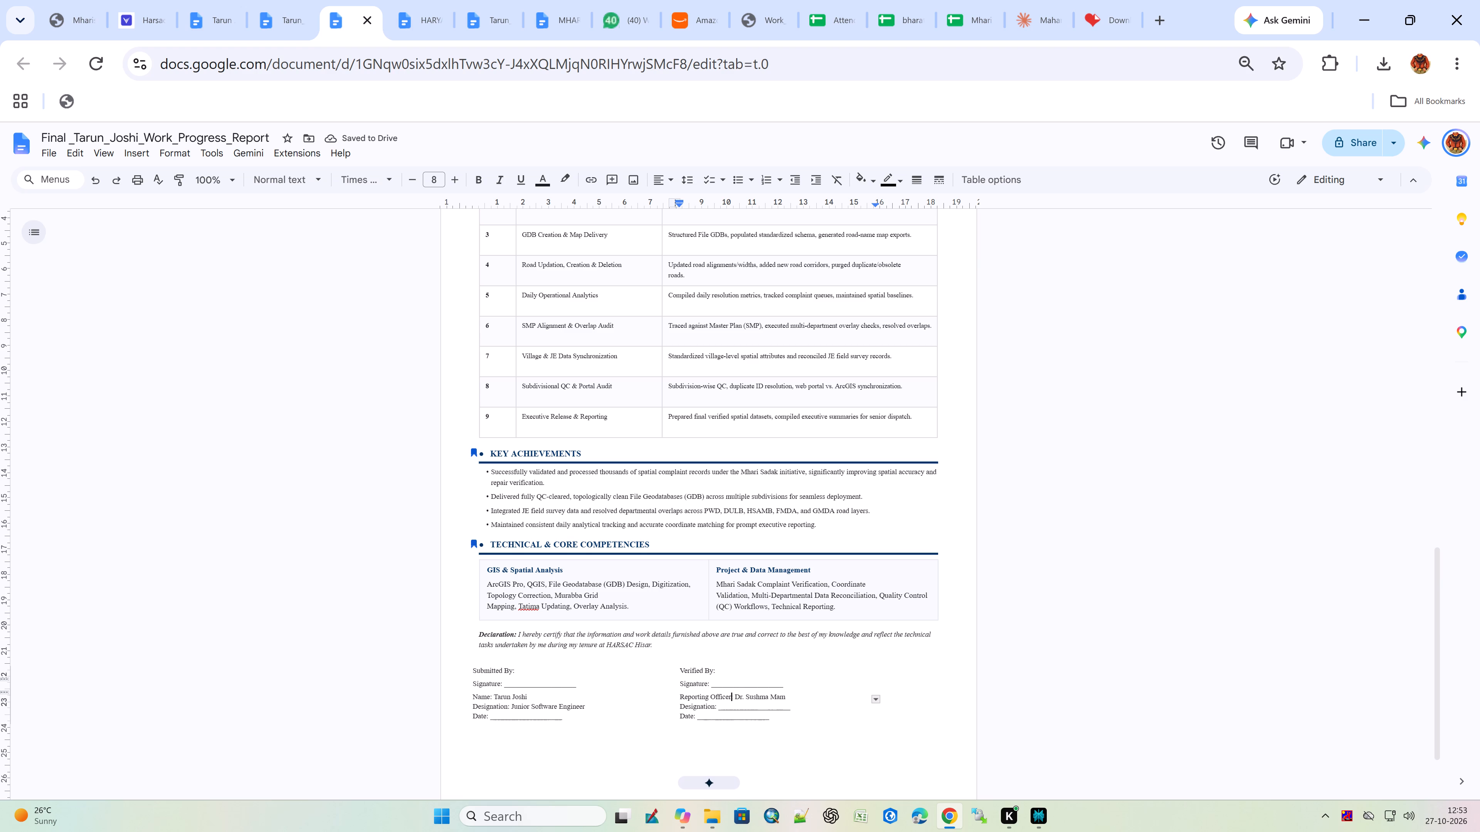
{"action": "key", "text": "space"}
Replace the blank Designation line under Verified By with "Senior Scientist Assistant- SG".
{"action": "left_click_drag", "start_coordinate": [795, 705], "coordinate": [680, 707]}
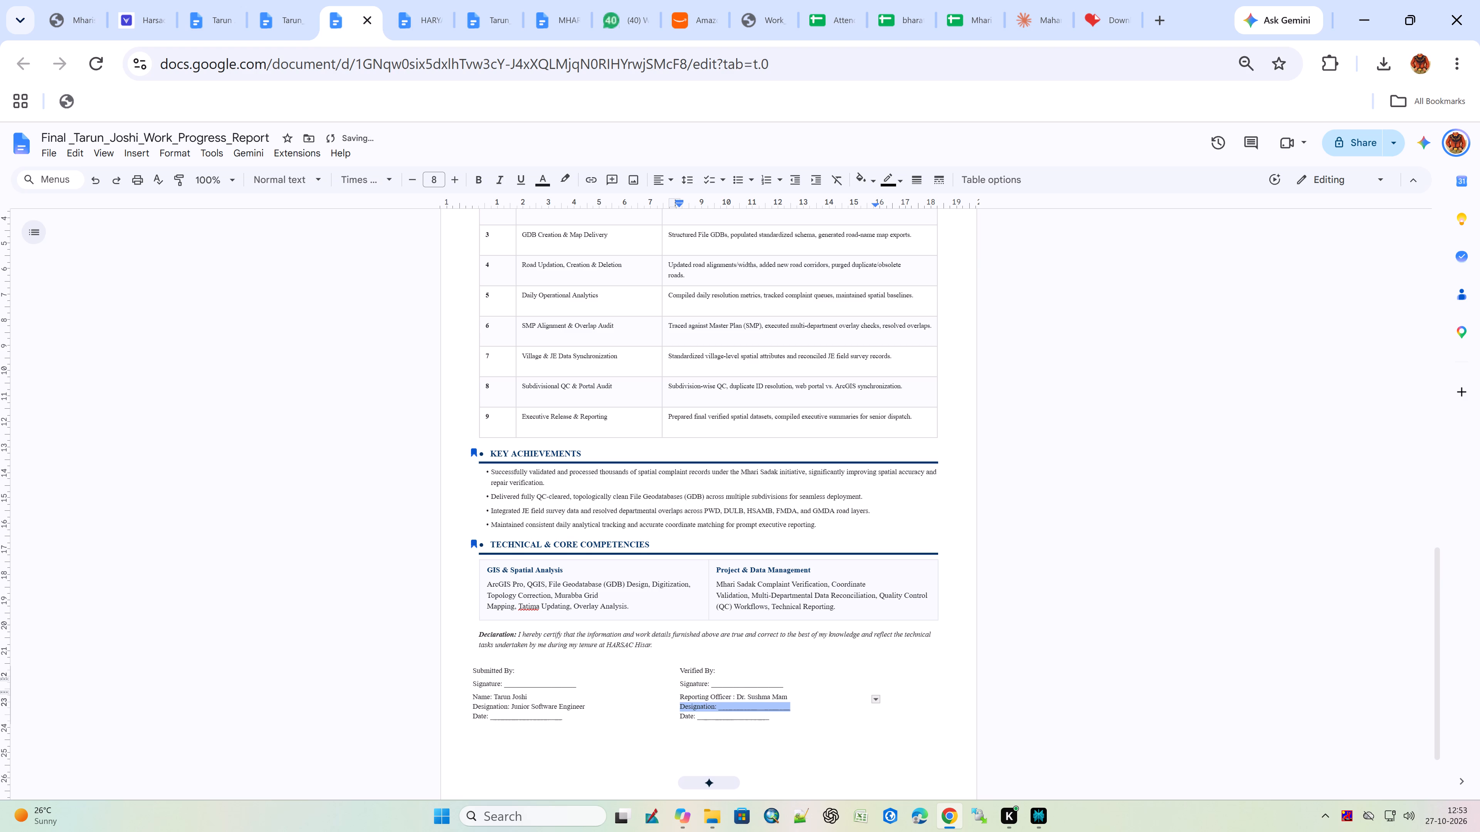
{"action": "left_click_drag", "start_coordinate": [680, 707], "coordinate": [676, 707]}
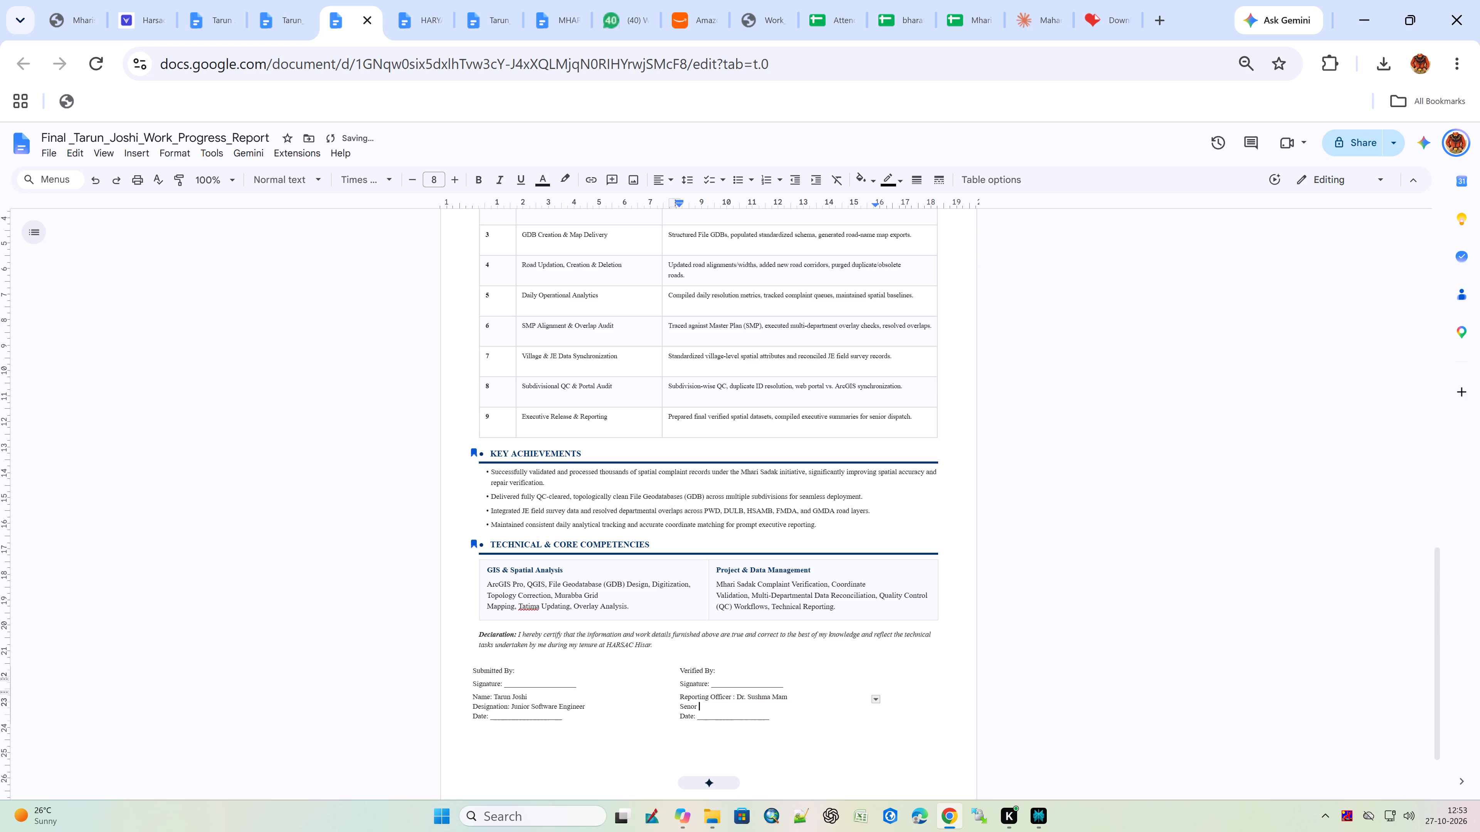
{"action": "key", "text": "BackSpace"}
{"action": "key", "text": "BackSpace"}
{"action": "key", "text": "BackSpace"}
{"action": "type", "text": "IOR"}
{"action": "key", "text": "BackSpace"}
{"action": "key", "text": "BackSpace"}
{"action": "type", "text": "ior"}
{"action": "key", "text": "space"}
{"action": "type", "text": "cientist"}
{"action": "key", "text": "space"}
{"action": "key", "text": "BackSpace"}
{"action": "type", "text": "ssis"}
{"action": "type", "text": "tant"}
Add a line reading "HARSAC, Hisar" below the reporting officer's designation.
{"action": "key", "text": "Return"}
{"action": "type", "text": "ha"}
{"action": "key", "text": "BackSpace"}
{"action": "type", "text": "HARSAC"}
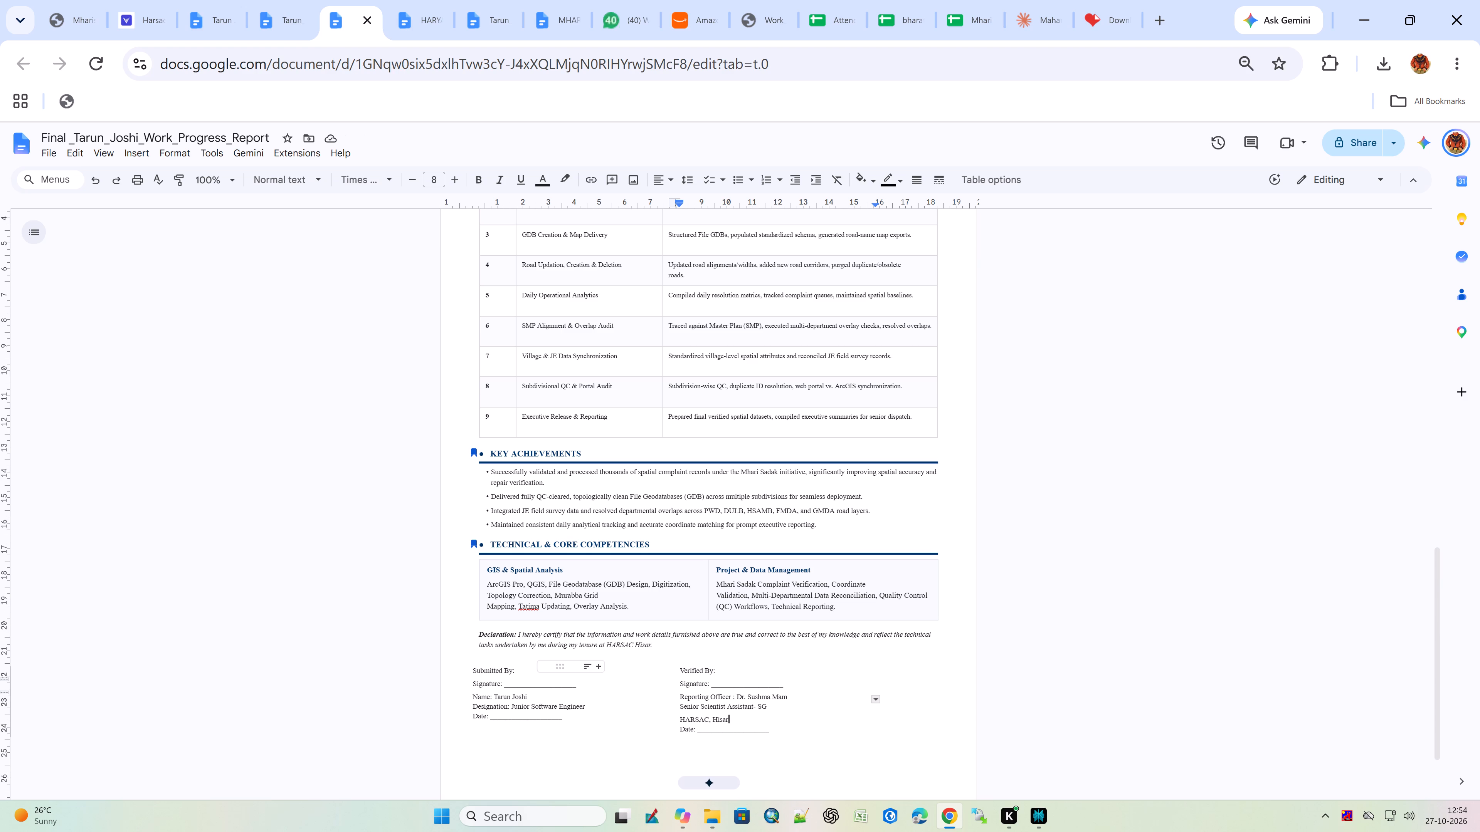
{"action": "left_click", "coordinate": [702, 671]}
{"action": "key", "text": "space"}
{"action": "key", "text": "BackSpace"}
Make the reporting officer's name and the "Senior Scientist Assistant- SG" line bold.
{"action": "left_click_drag", "start_coordinate": [793, 706], "coordinate": [740, 695]}
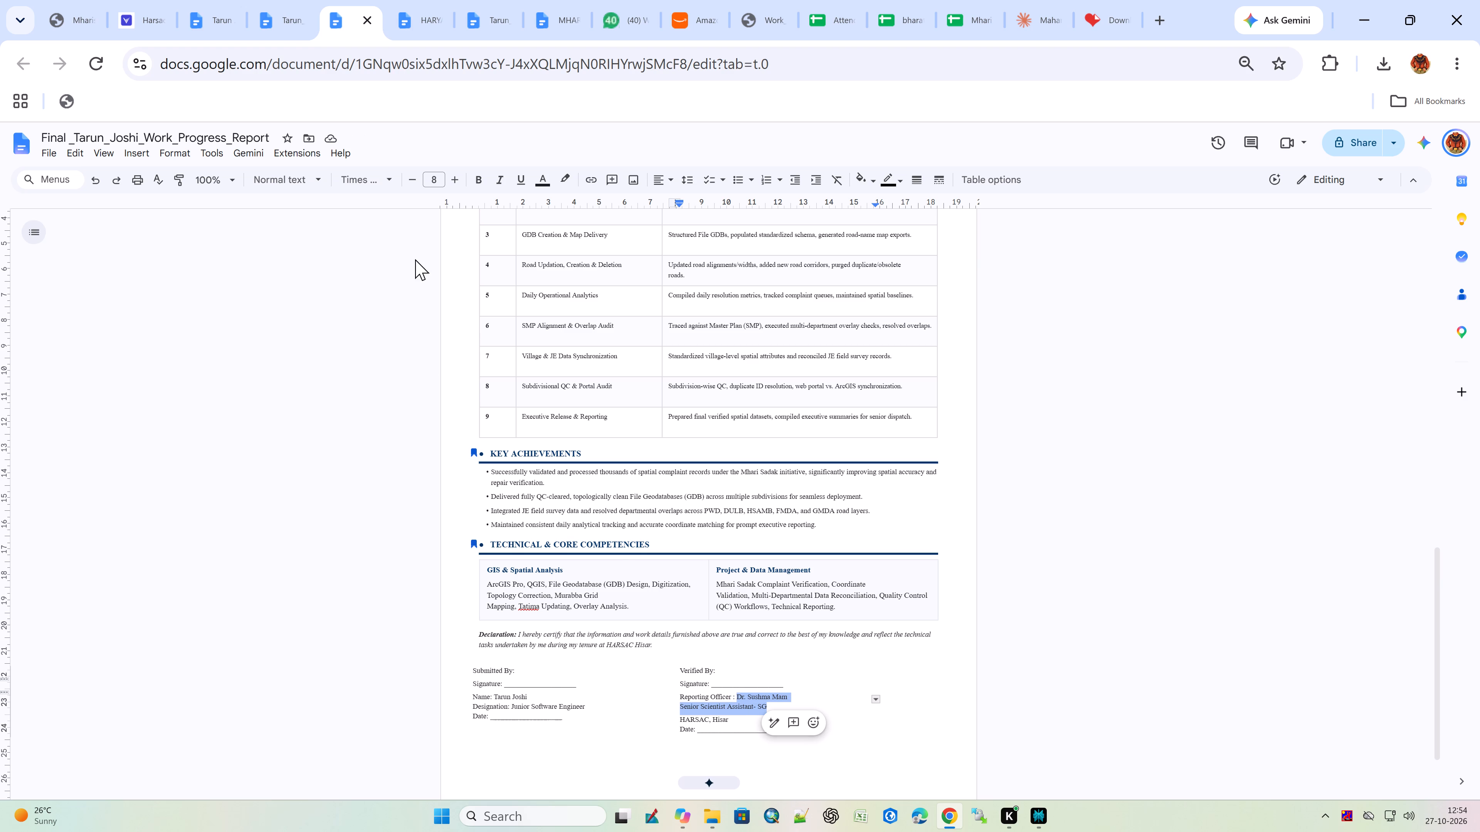
{"action": "key", "text": "ctrl+b"}
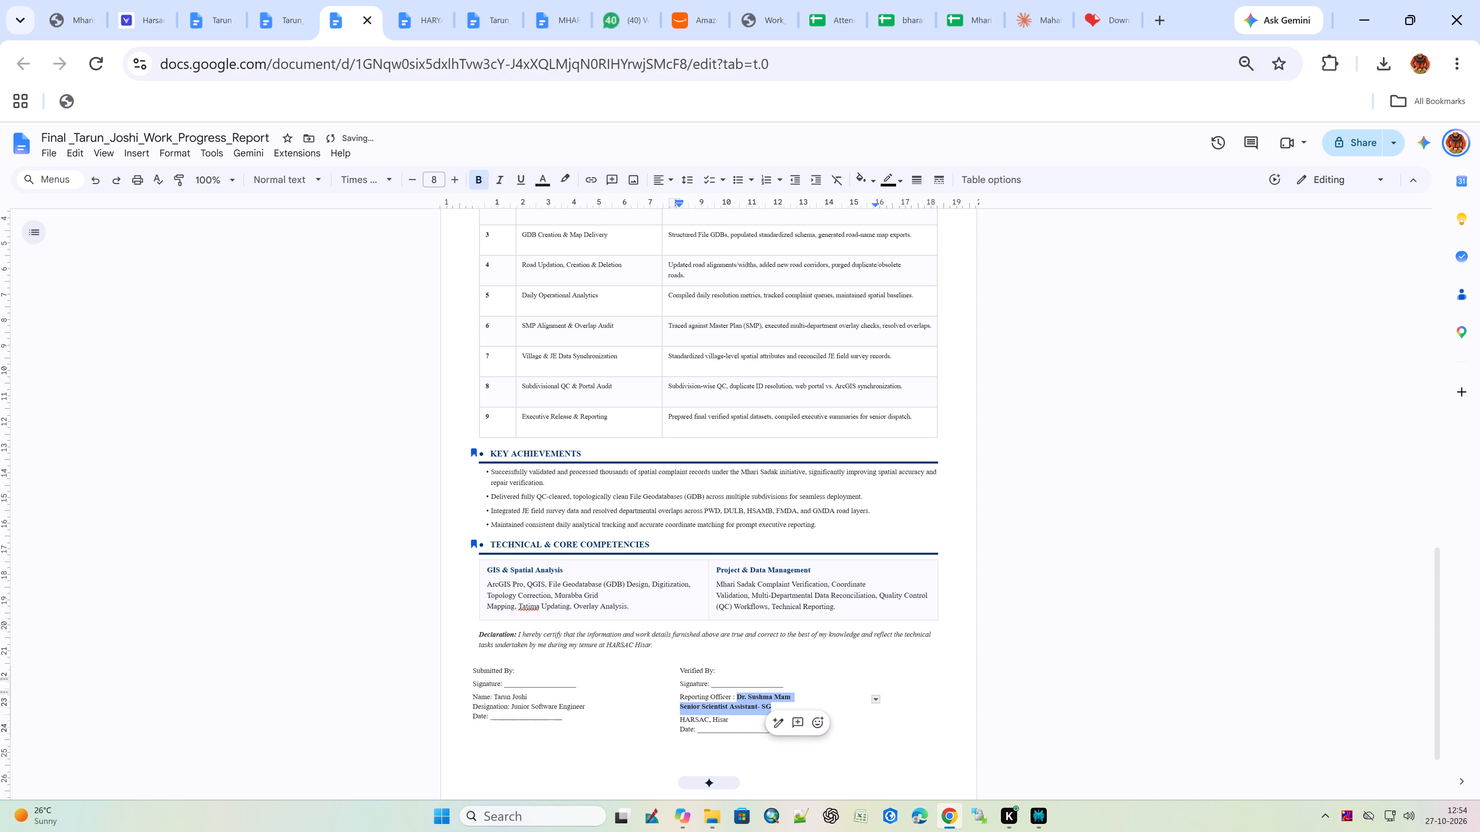
{"action": "left_click", "coordinate": [640, 712]}
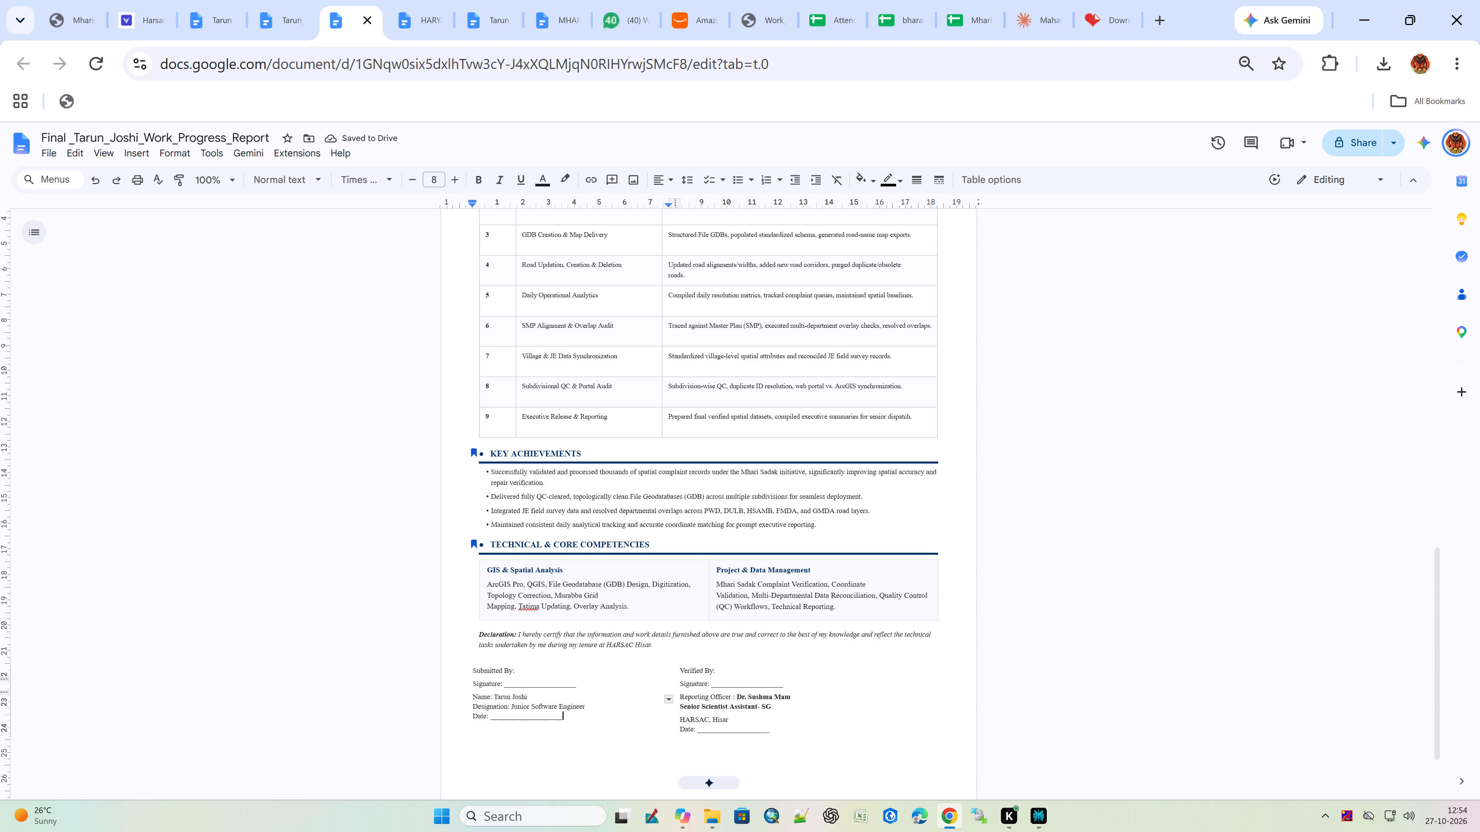
Start editing the word "Scientist" in the reporting officer's designation line.
{"action": "double_click", "coordinate": [719, 707]}
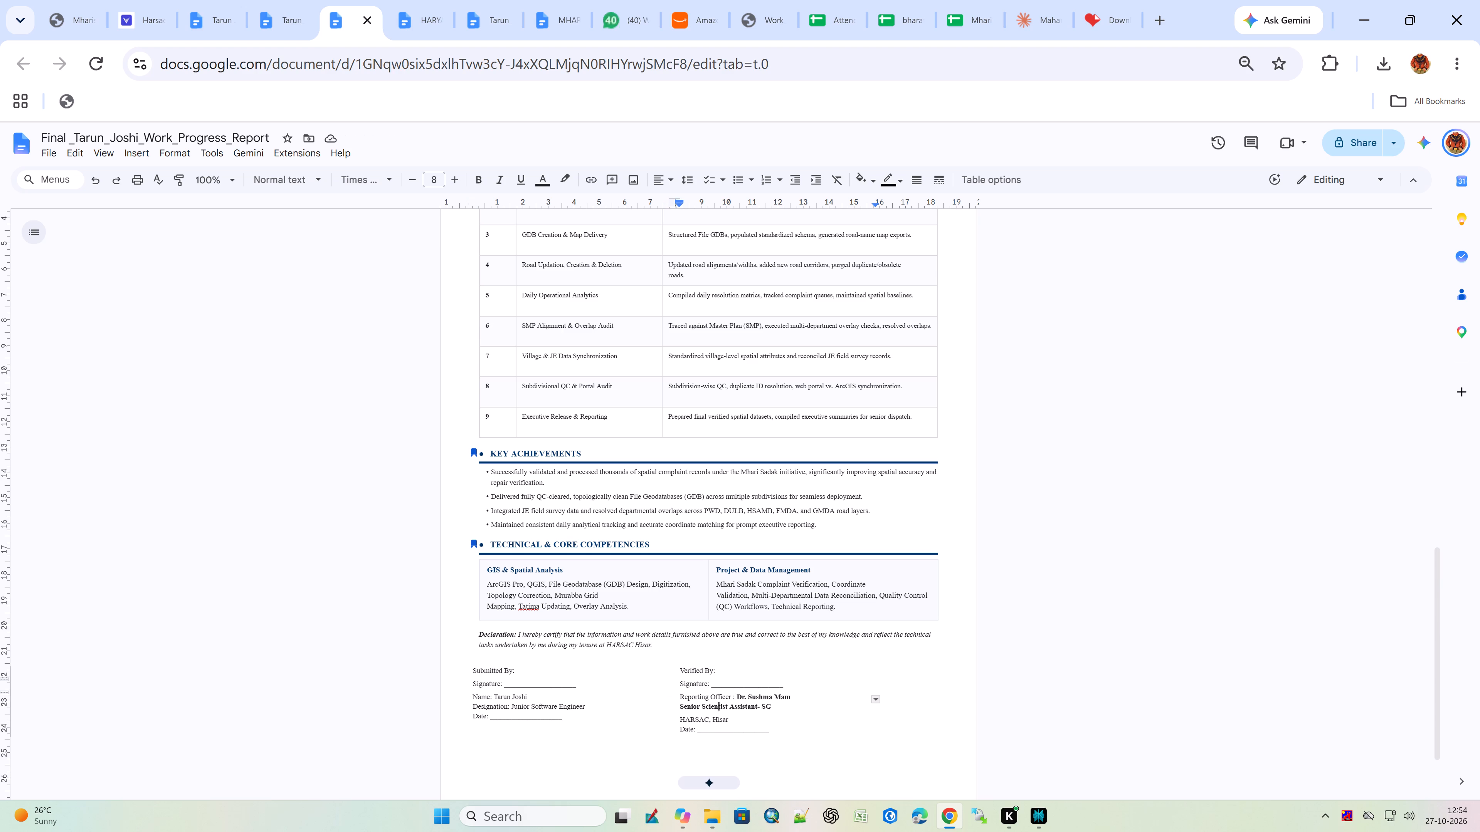
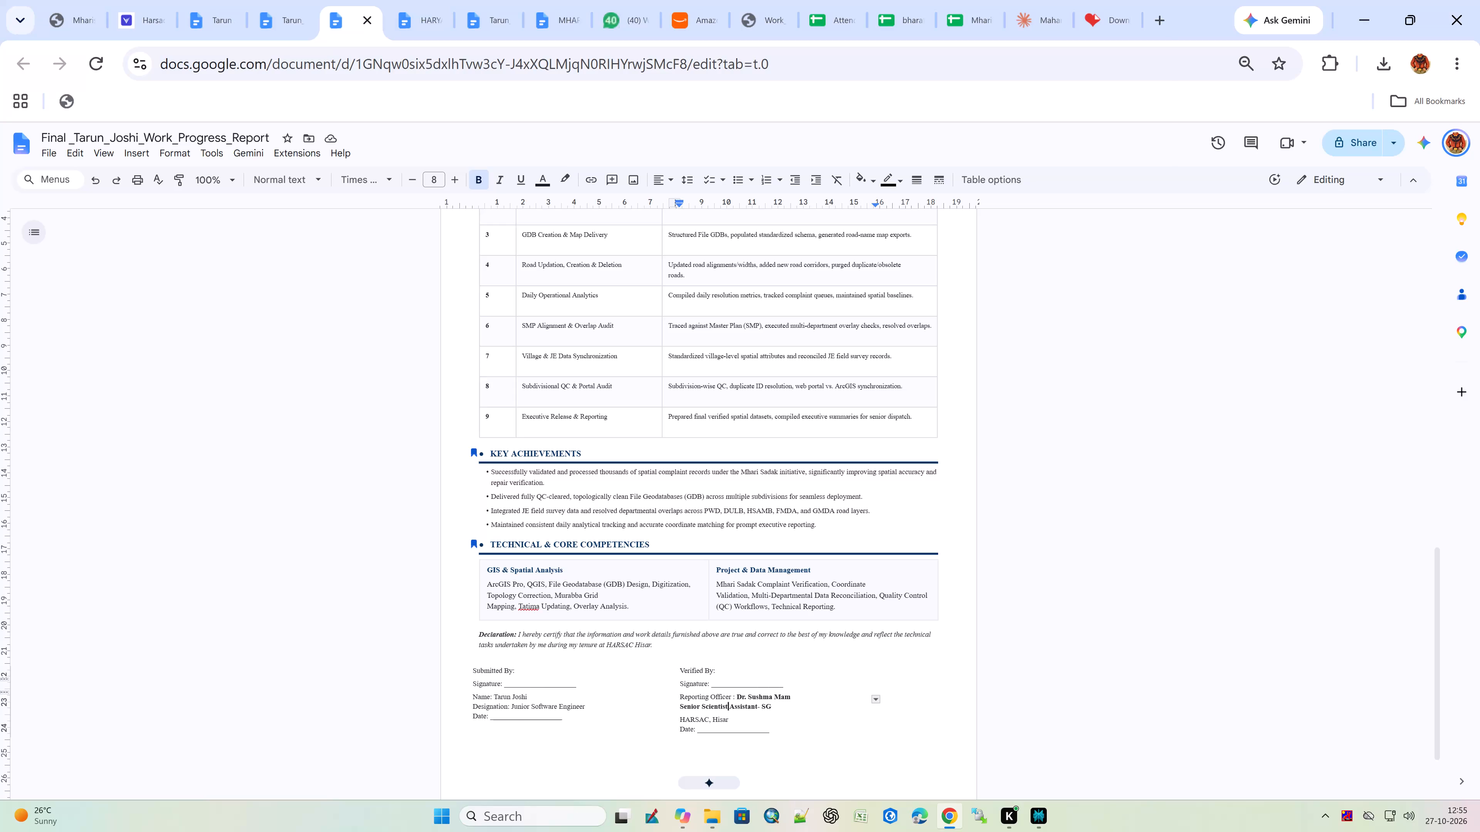
Change "Scientist" to "Scientific" in the reporting officer's designation line so it reads "Senior Scientific Assistant- SG".
{"action": "key", "text": "BackSpace"}
{"action": "key", "text": "BackSpace"}
{"action": "type", "text": "fic"}
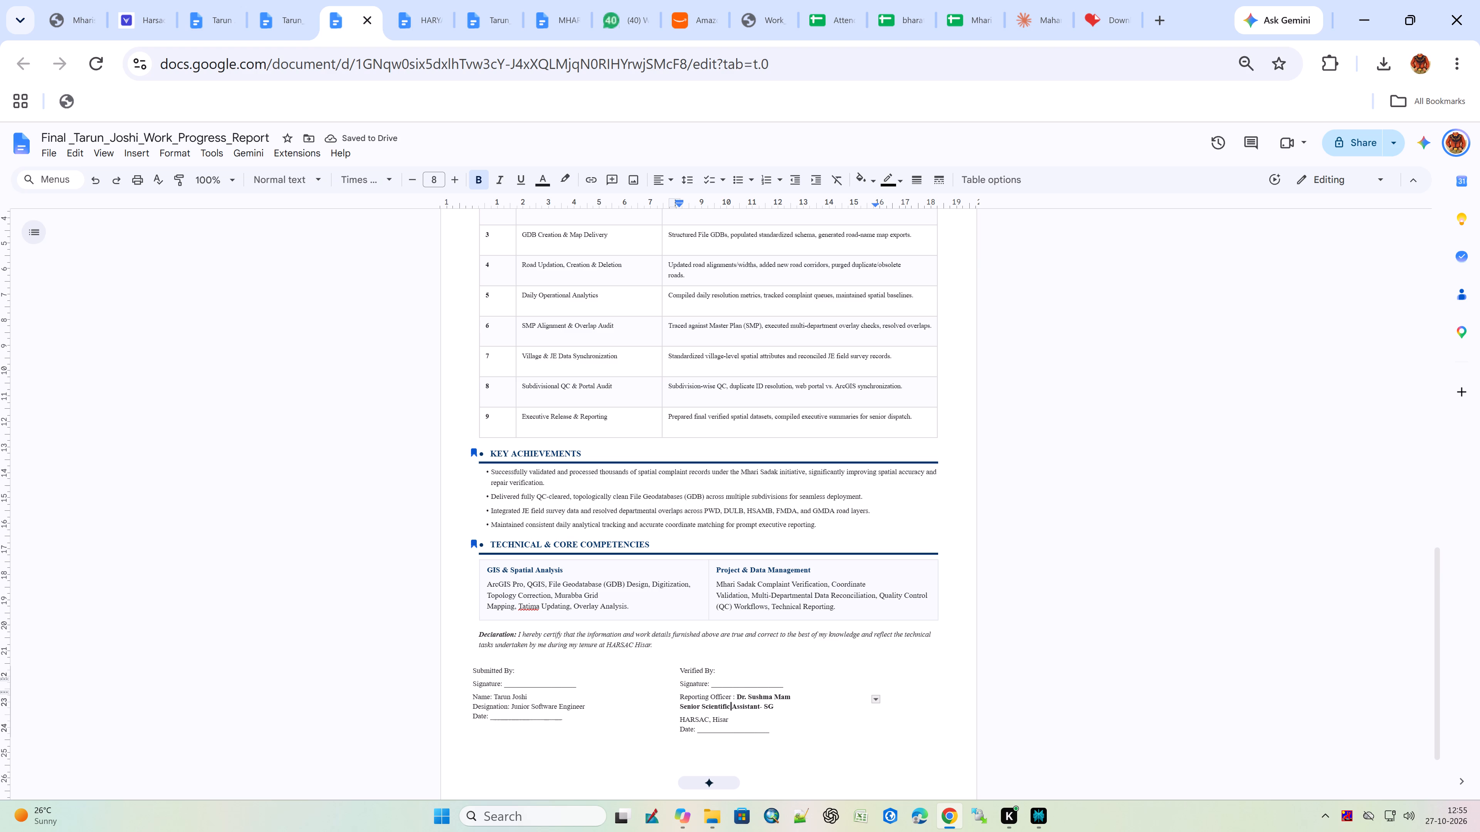
{"action": "key", "text": "Right"}
{"action": "key", "text": "Right"}
{"action": "key", "text": "Right"}
{"action": "key", "text": "Right"}
Remove the "Name:" label in front of the submitter's name under Submitted By.
{"action": "left_click_drag", "start_coordinate": [492, 696], "coordinate": [478, 698]}
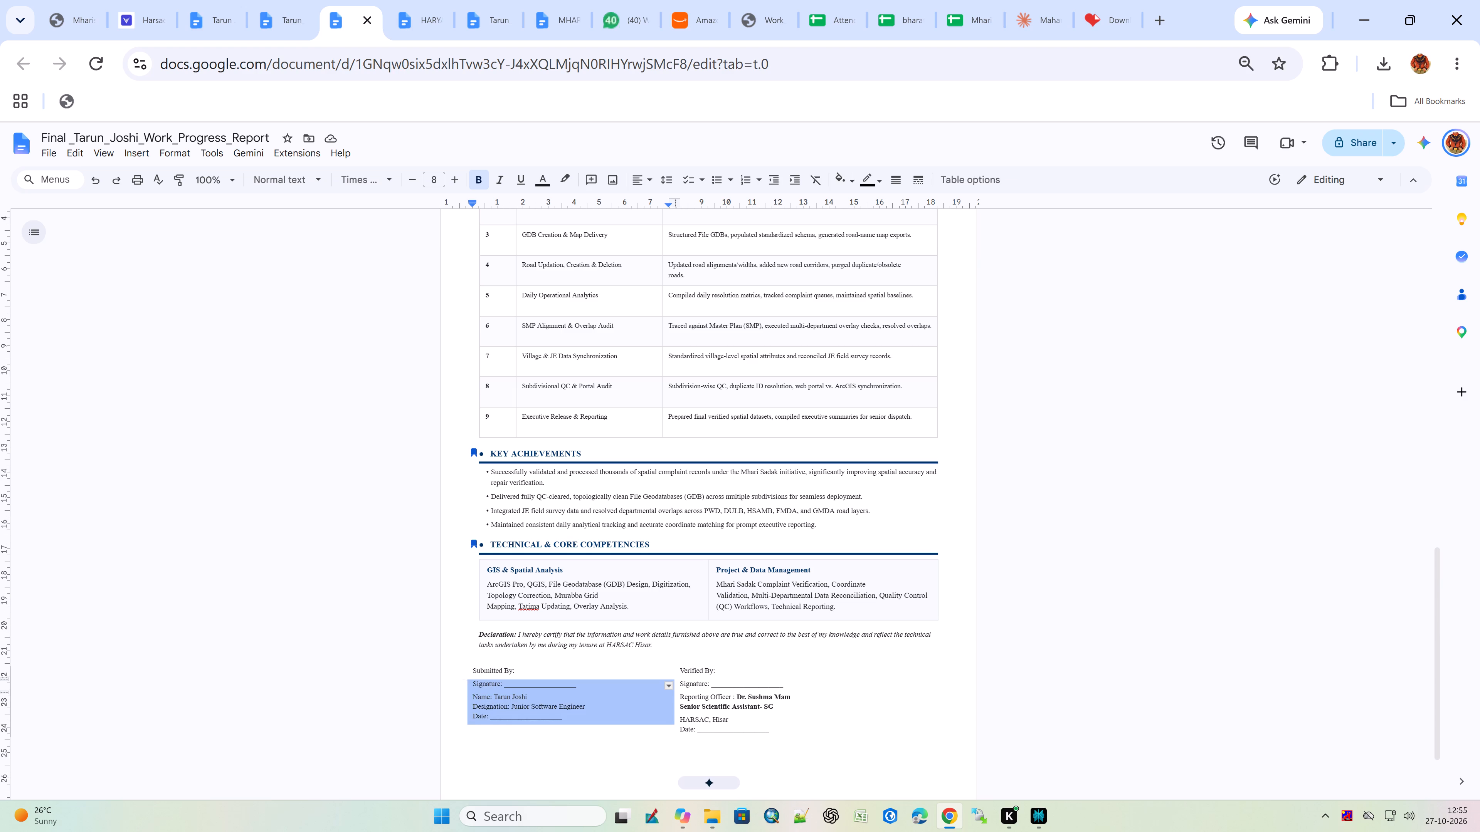
{"action": "left_click_drag", "start_coordinate": [478, 698], "coordinate": [474, 698]}
{"action": "key", "text": "BackSpace"}
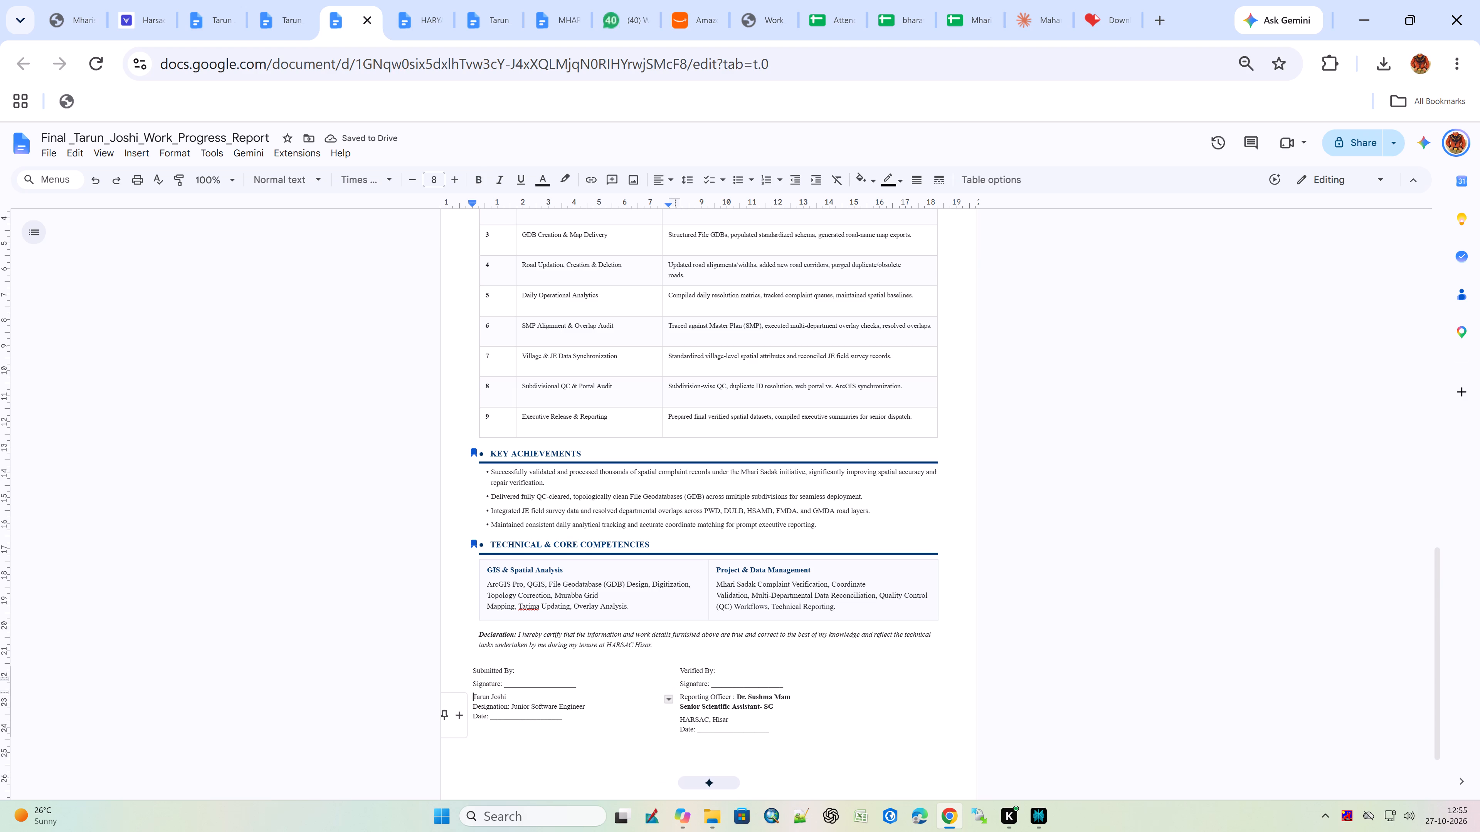
Make the submitter's name under Submitted By bold.
{"action": "left_click_drag", "start_coordinate": [526, 697], "coordinate": [465, 696]}
{"action": "key", "text": "ctrl+b"}
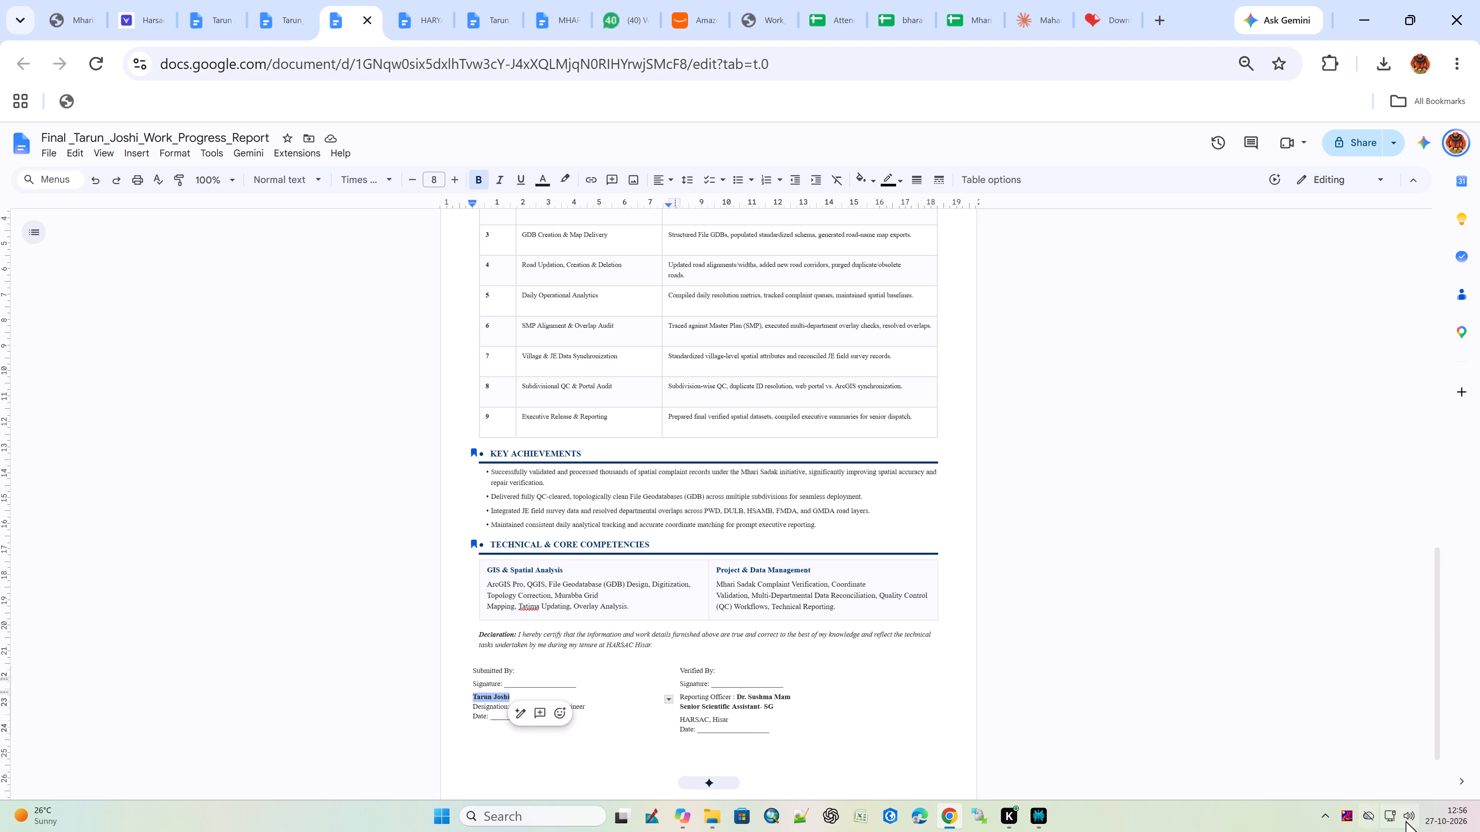
Make the "Submitted By:" and "Verified By:" headings of the signature block bold.
{"action": "left_click", "coordinate": [763, 719]}
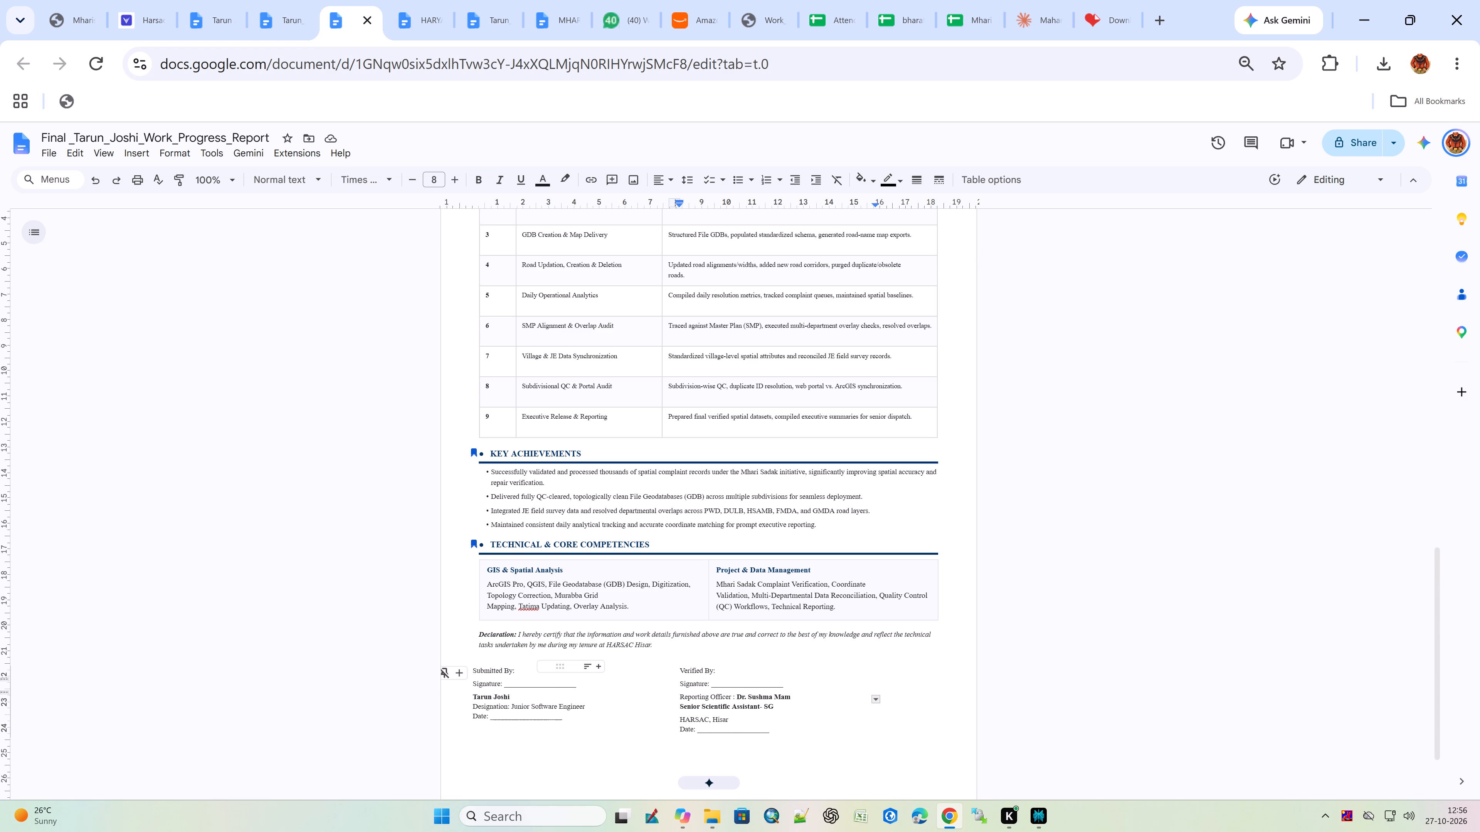
{"action": "left_click_drag", "start_coordinate": [524, 674], "coordinate": [471, 673]}
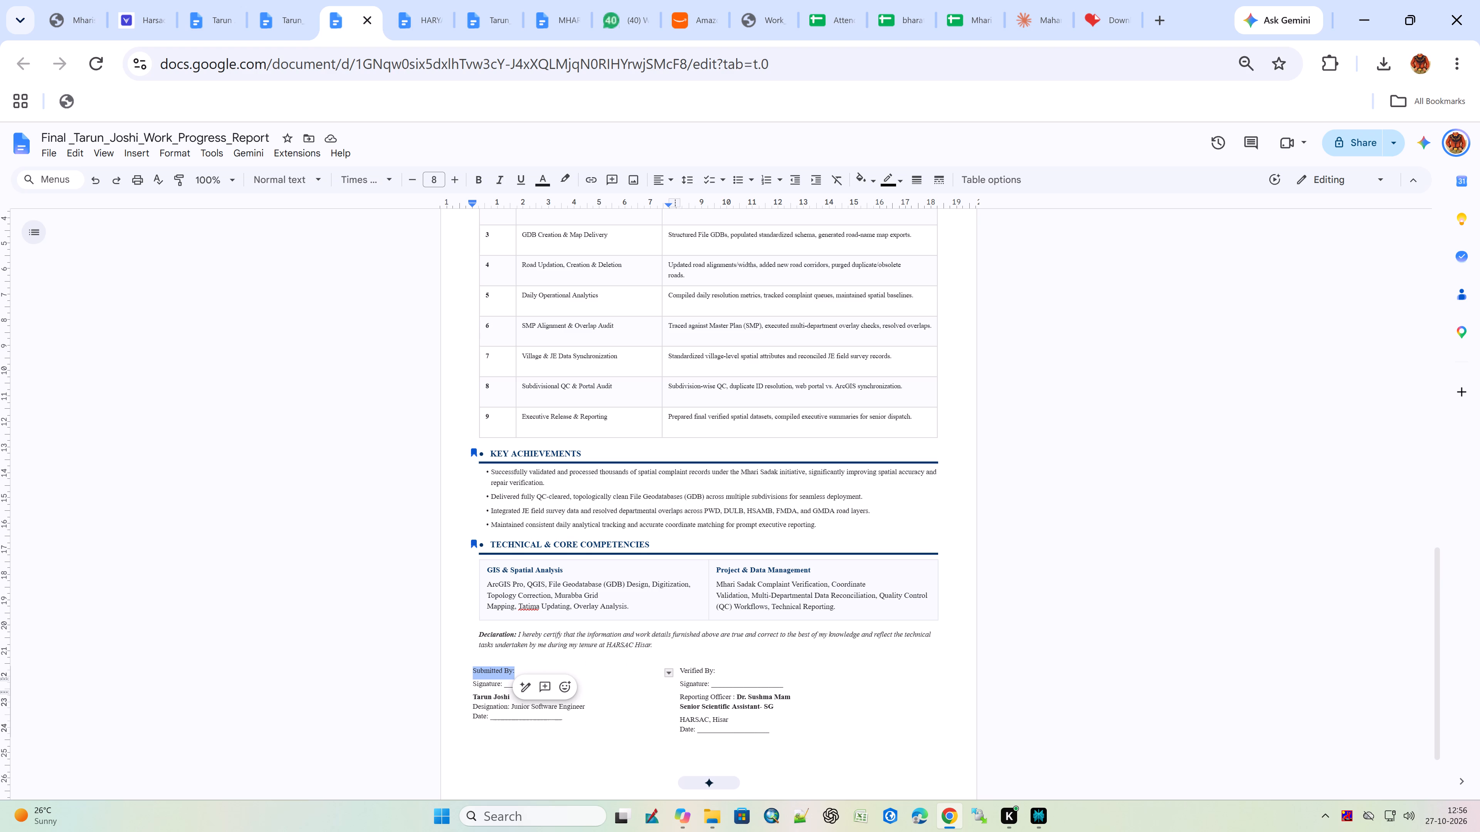
{"action": "left_click_drag", "start_coordinate": [720, 671], "coordinate": [673, 674], "text": "ctrl"}
{"action": "key", "text": "ctrl+b"}
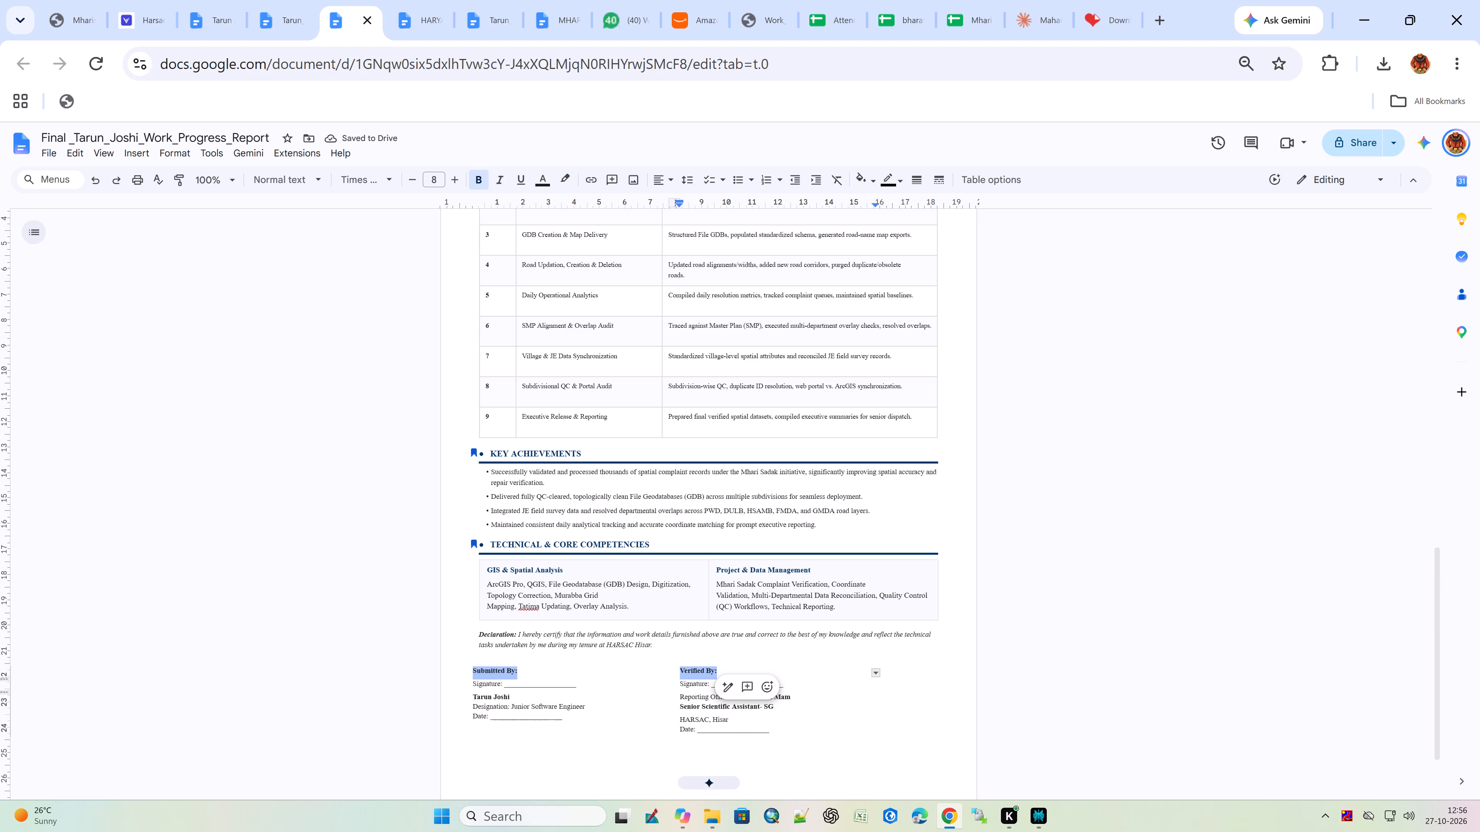
Remove the italic formatting from the whole declaration paragraph, including its "Declaration:" label.
{"action": "left_click", "coordinate": [611, 644]}
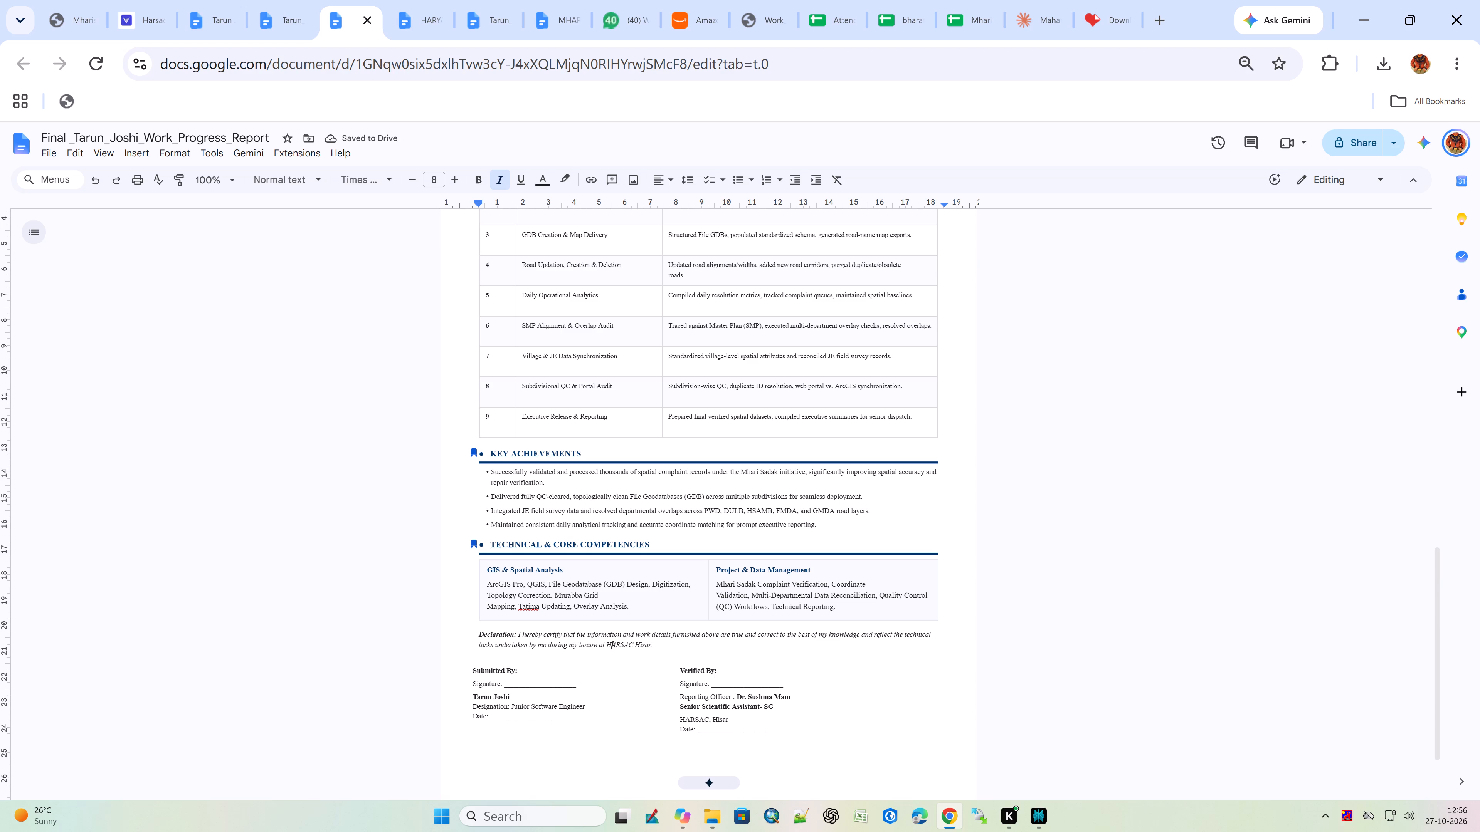
{"action": "left_click_drag", "start_coordinate": [680, 646], "coordinate": [644, 645]}
{"action": "left_click_drag", "start_coordinate": [644, 645], "coordinate": [516, 631]}
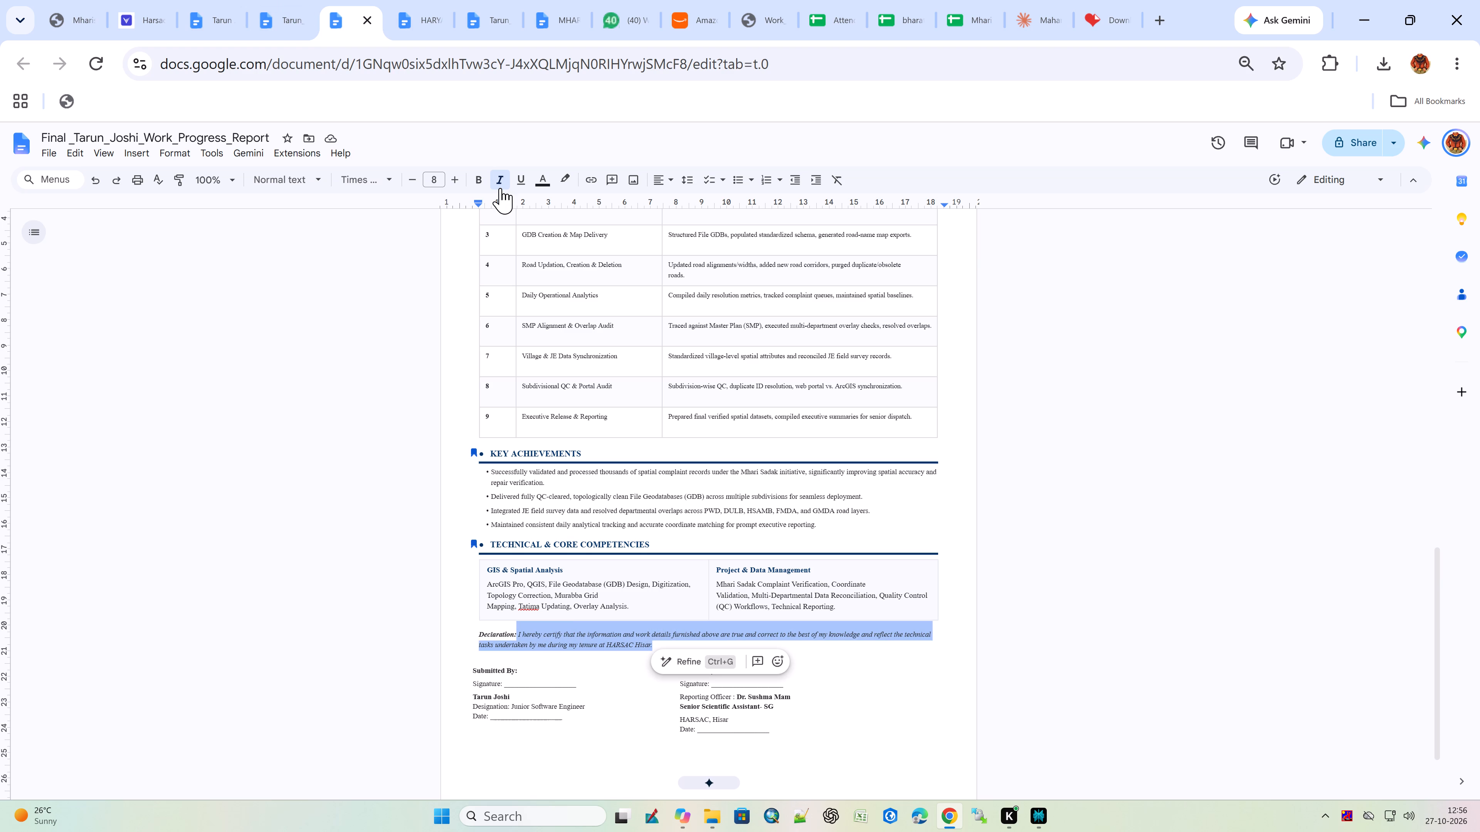
{"action": "left_click", "coordinate": [500, 188]}
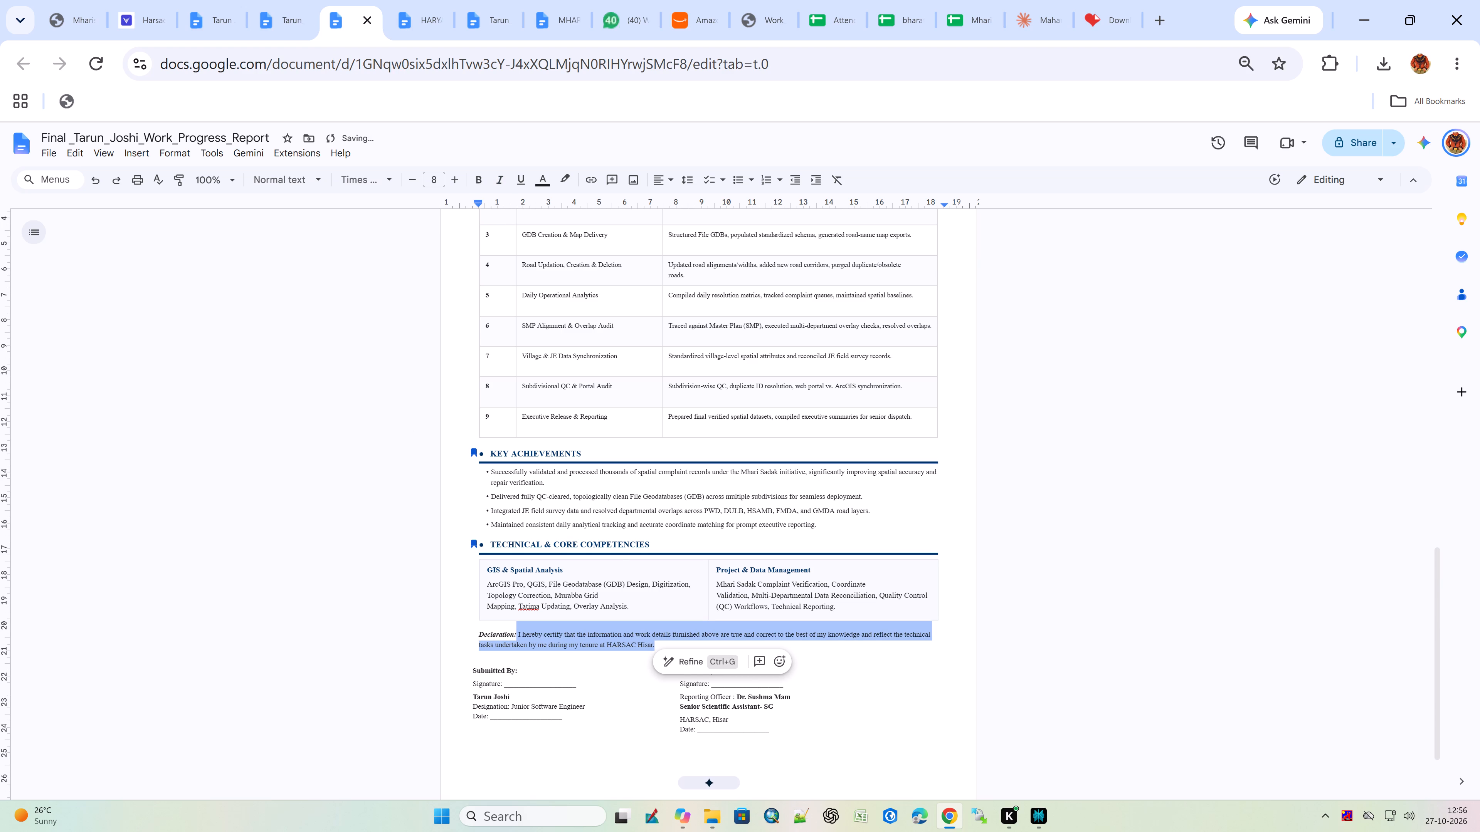
{"action": "double_click", "coordinate": [508, 636]}
{"action": "left_click", "coordinate": [502, 180]}
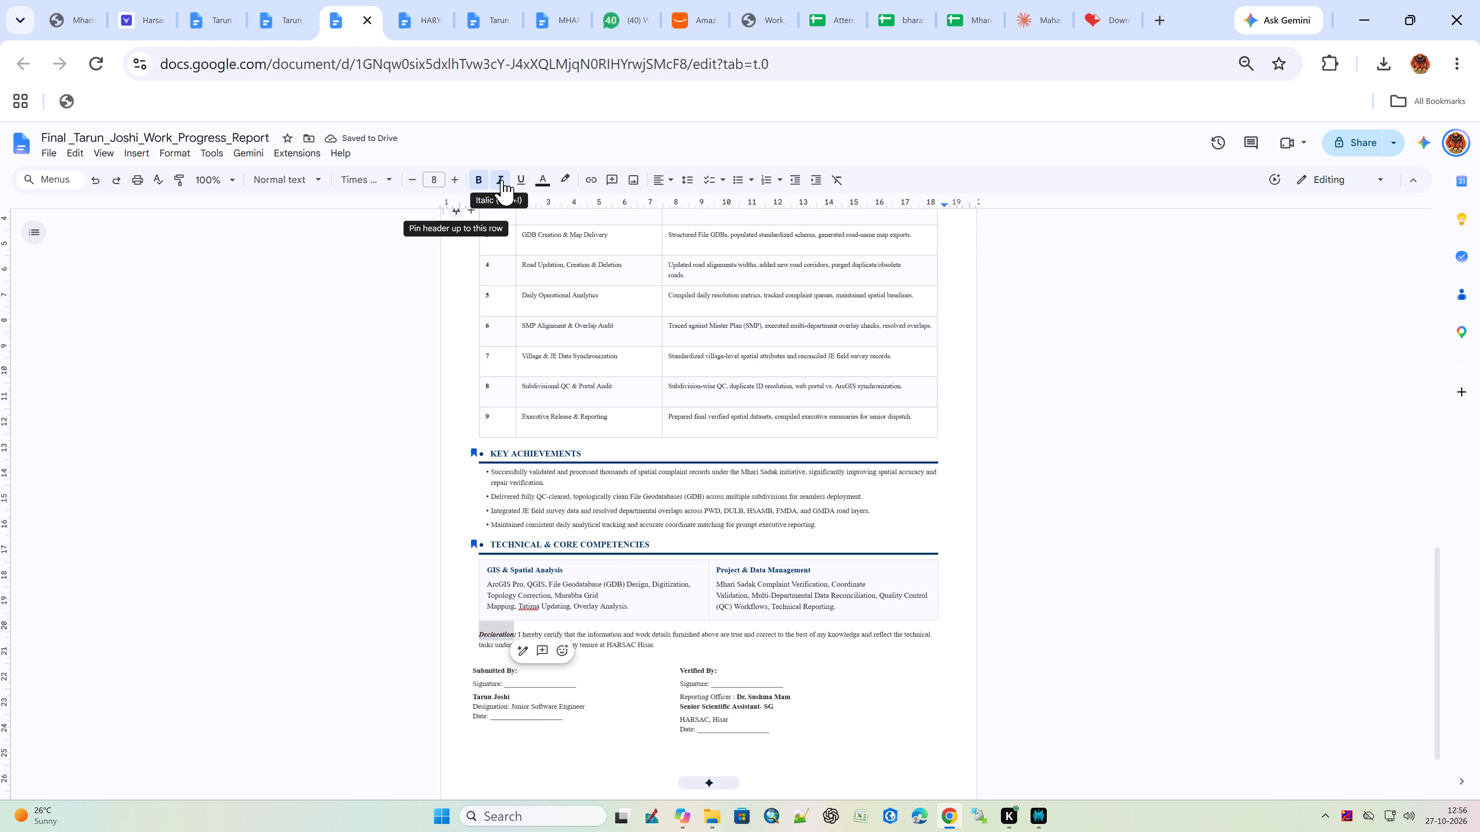
{"action": "left_click", "coordinate": [716, 657]}
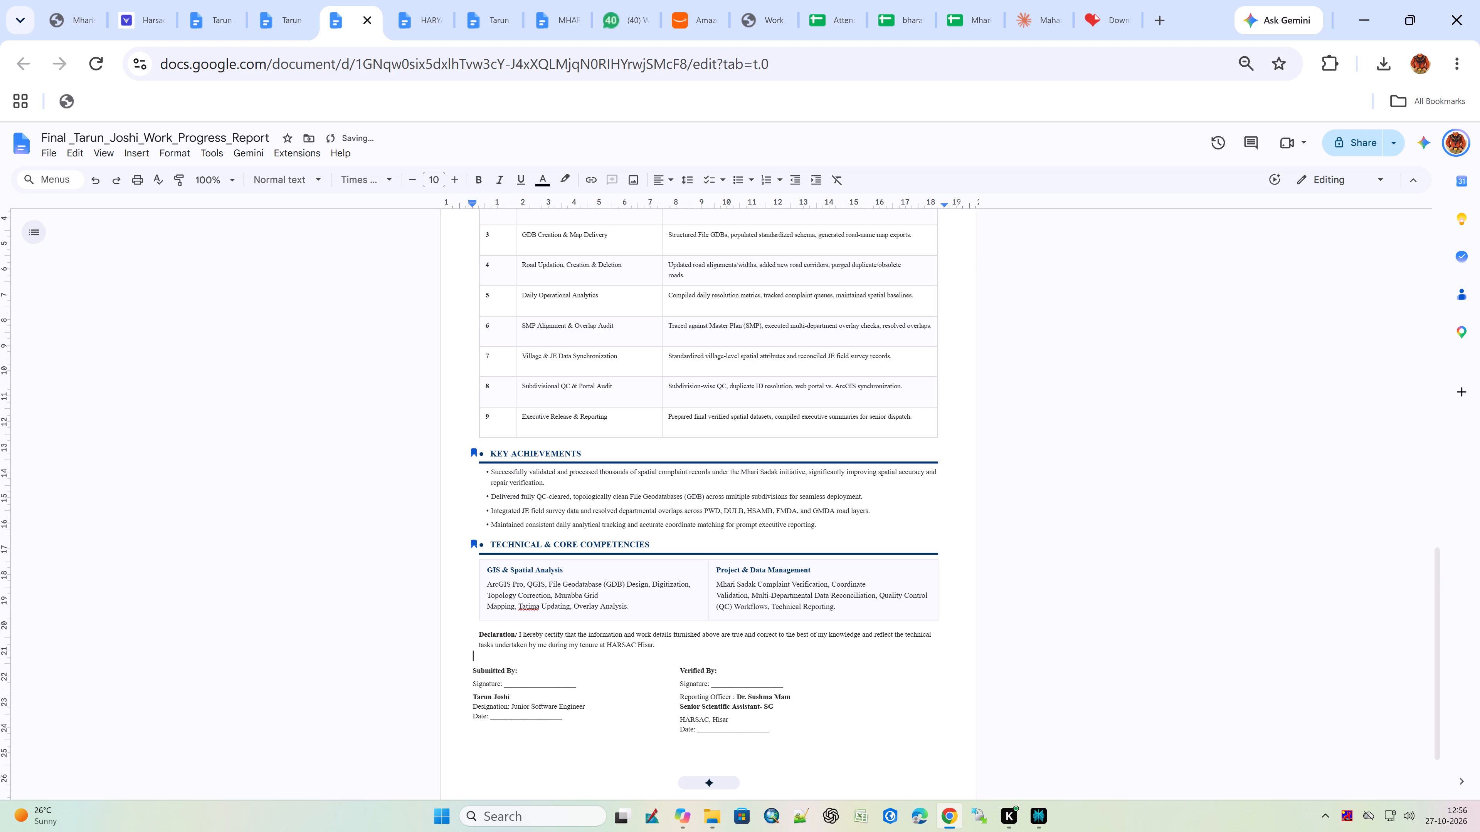
{"action": "scroll", "coordinate": [748, 702], "scroll_direction": "down", "scroll_amount": 1}
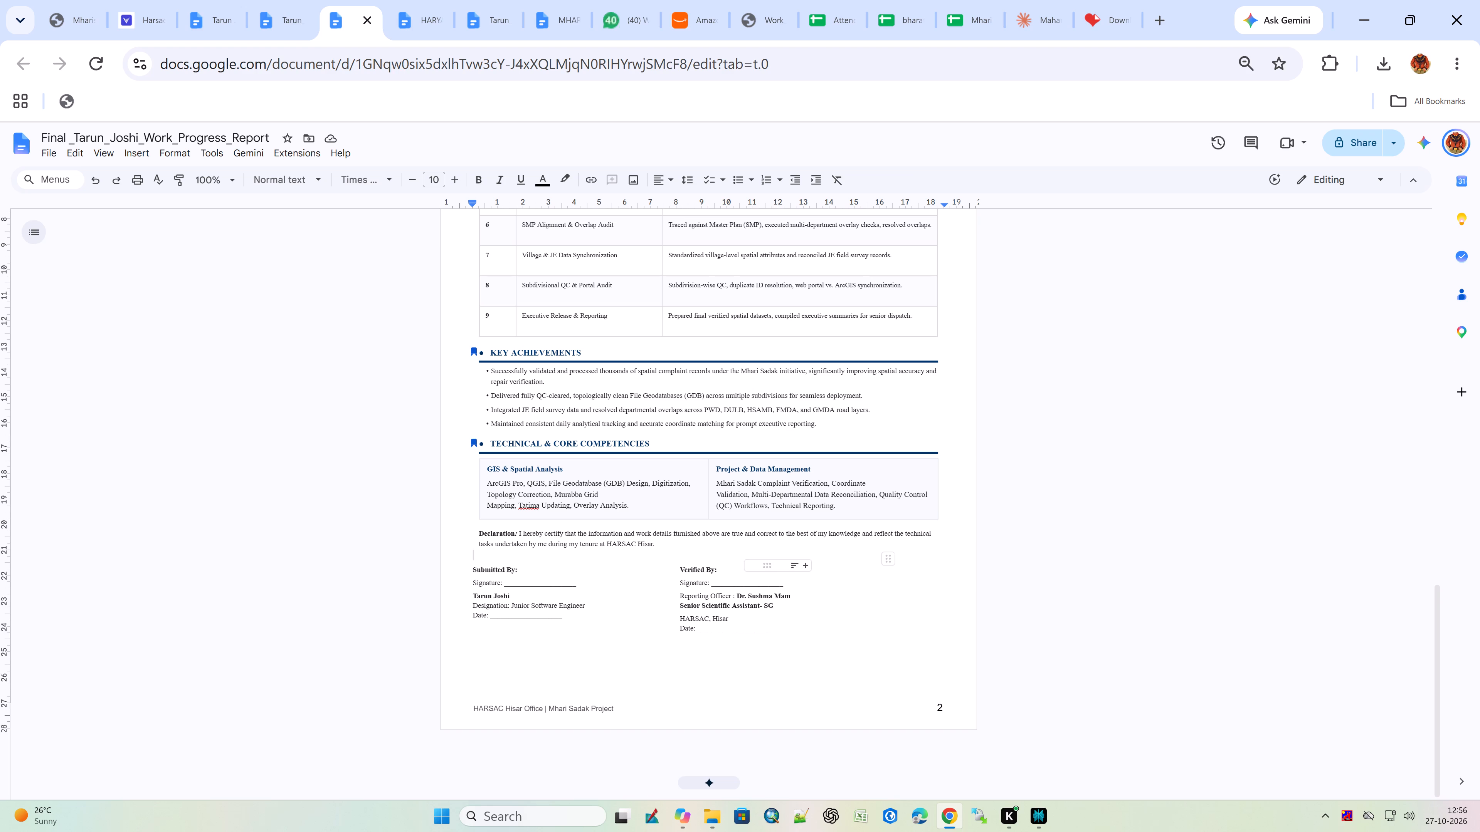
Select the top border of the Verified By cell in the sign-off table.
{"action": "left_click", "coordinate": [706, 566]}
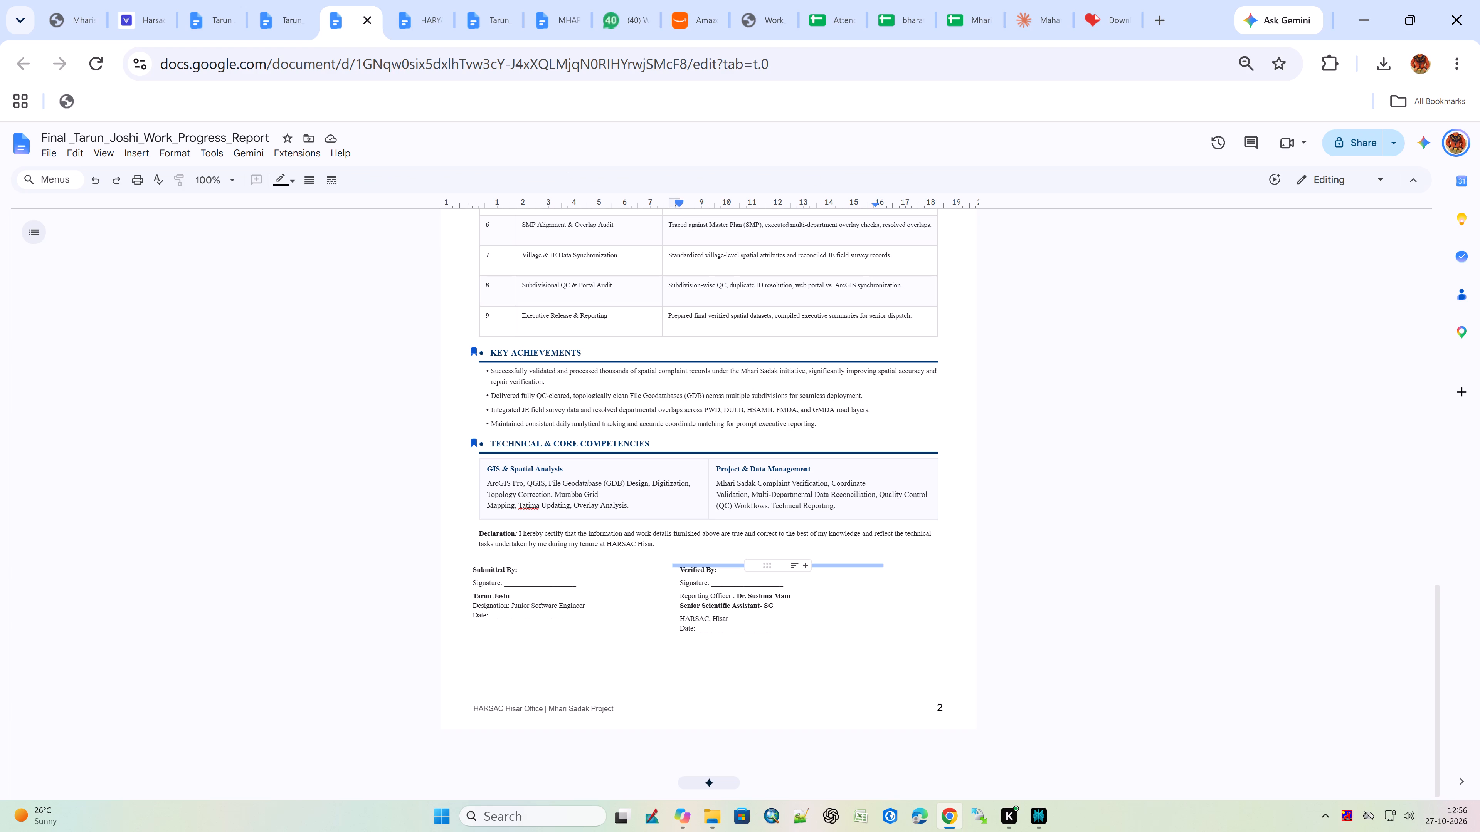
{"action": "left_click", "coordinate": [704, 572]}
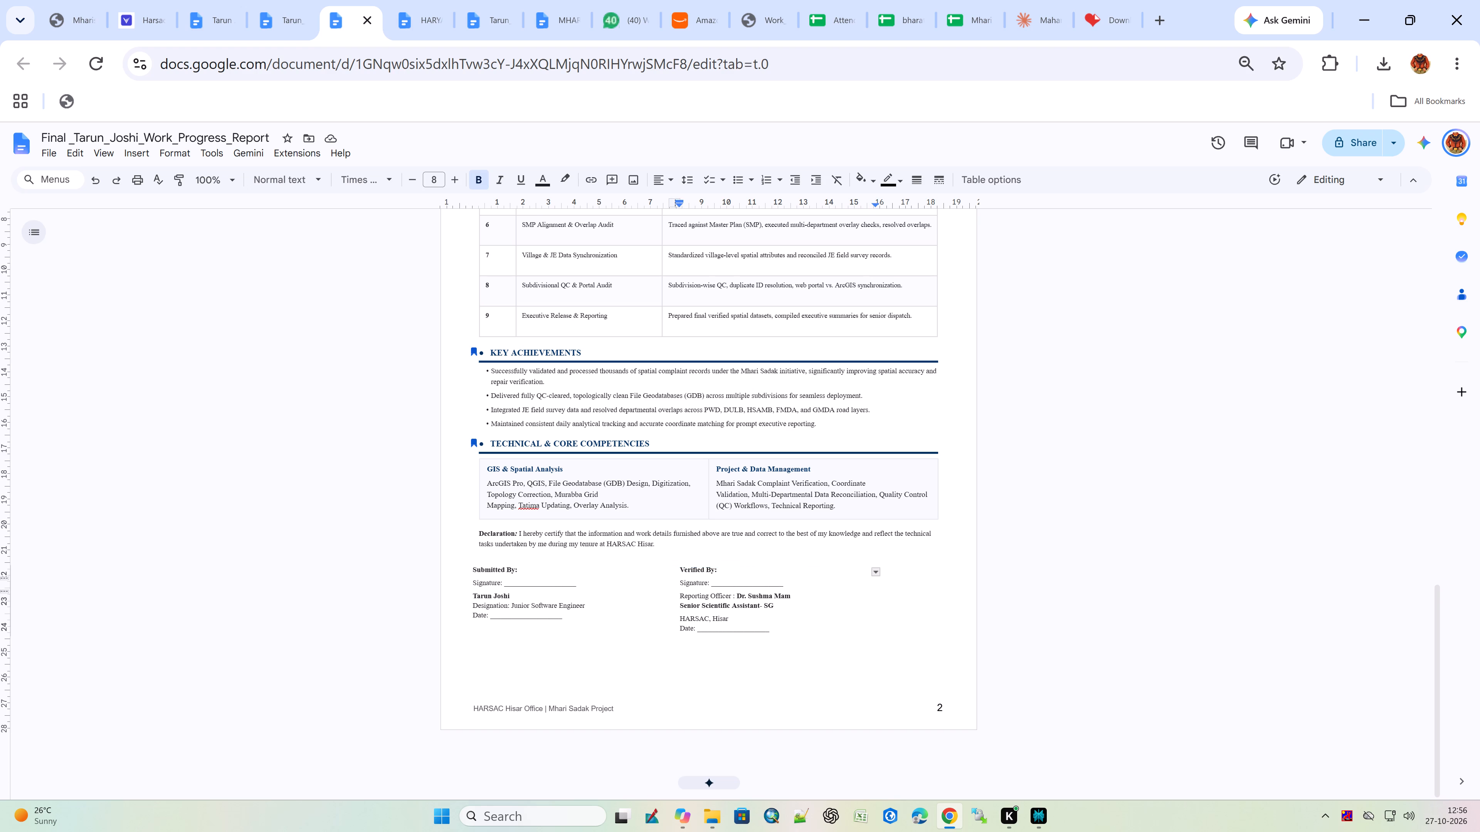
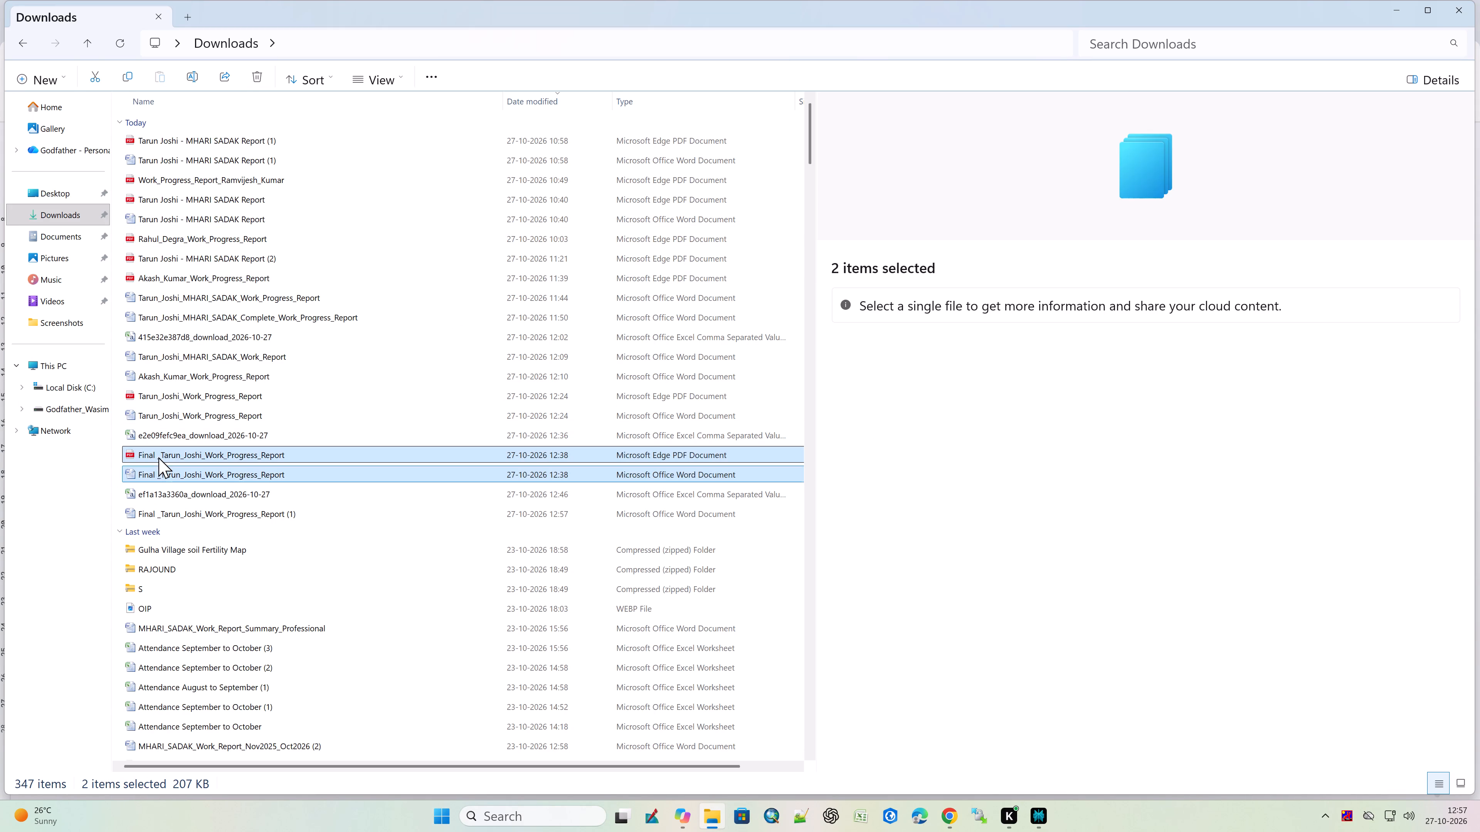
Delete the two final work progress report Word documents and the ef1a13a3360a_download_2026-10-27 CSV file from the Downloads folder.
{"action": "left_click", "coordinate": [188, 511], "text": "shift"}
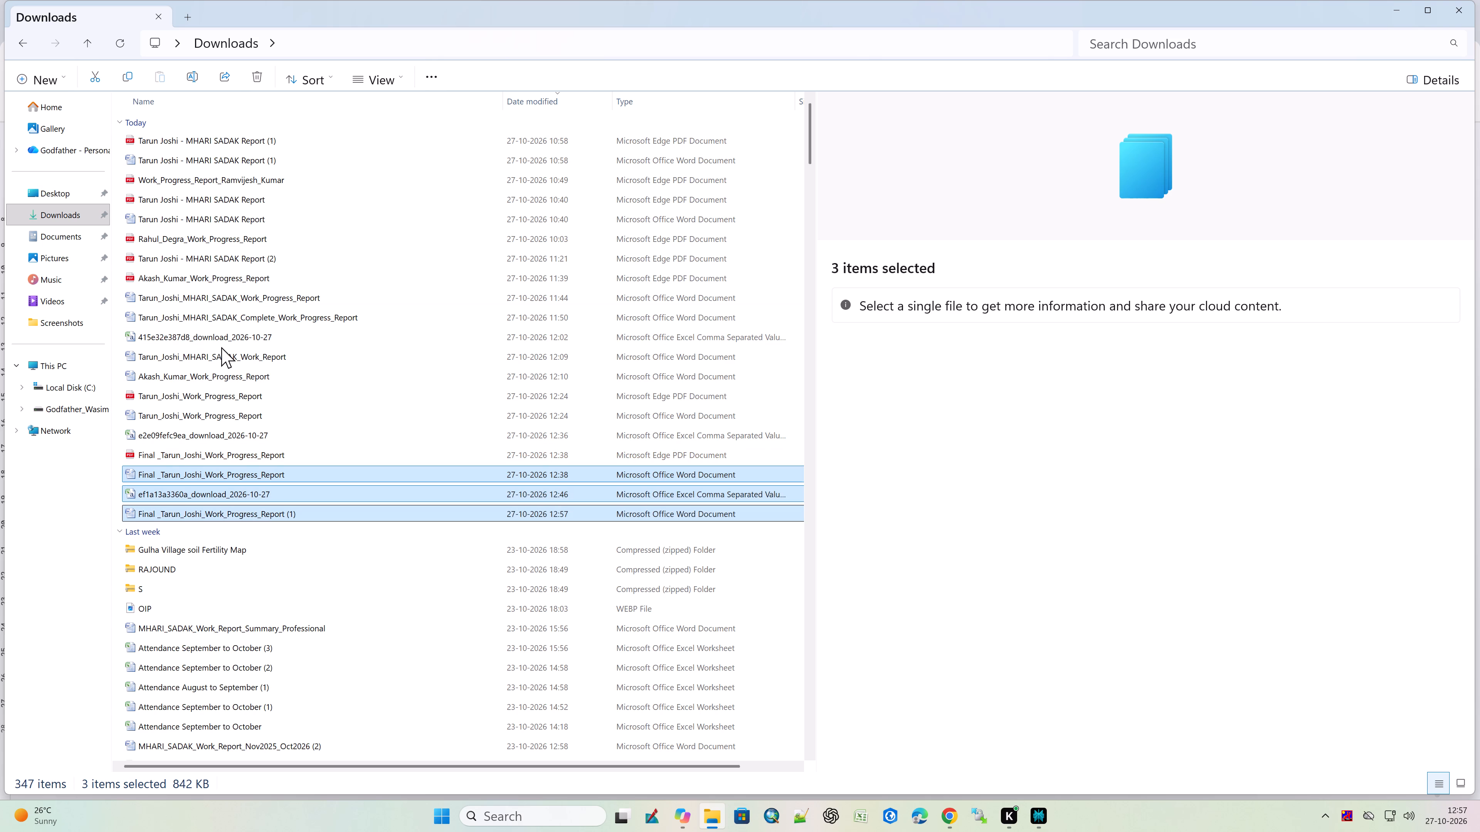
{"action": "key", "text": "Delete"}
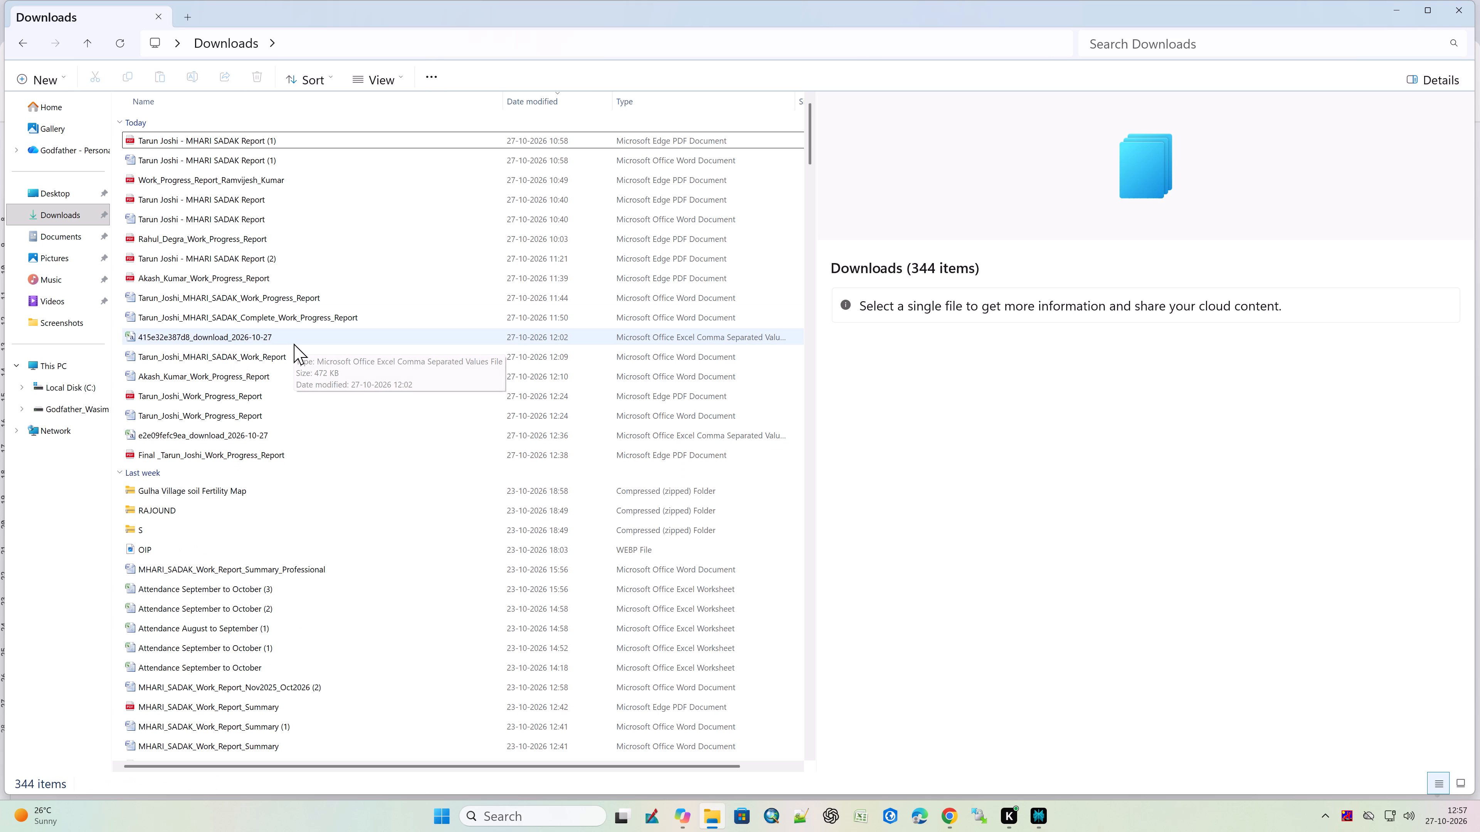
{"action": "left_click", "coordinate": [1396, 8]}
Switch back to the Google Docs final work progress report in Chrome and download a fresh copy.
{"action": "left_click", "coordinate": [54, 152]}
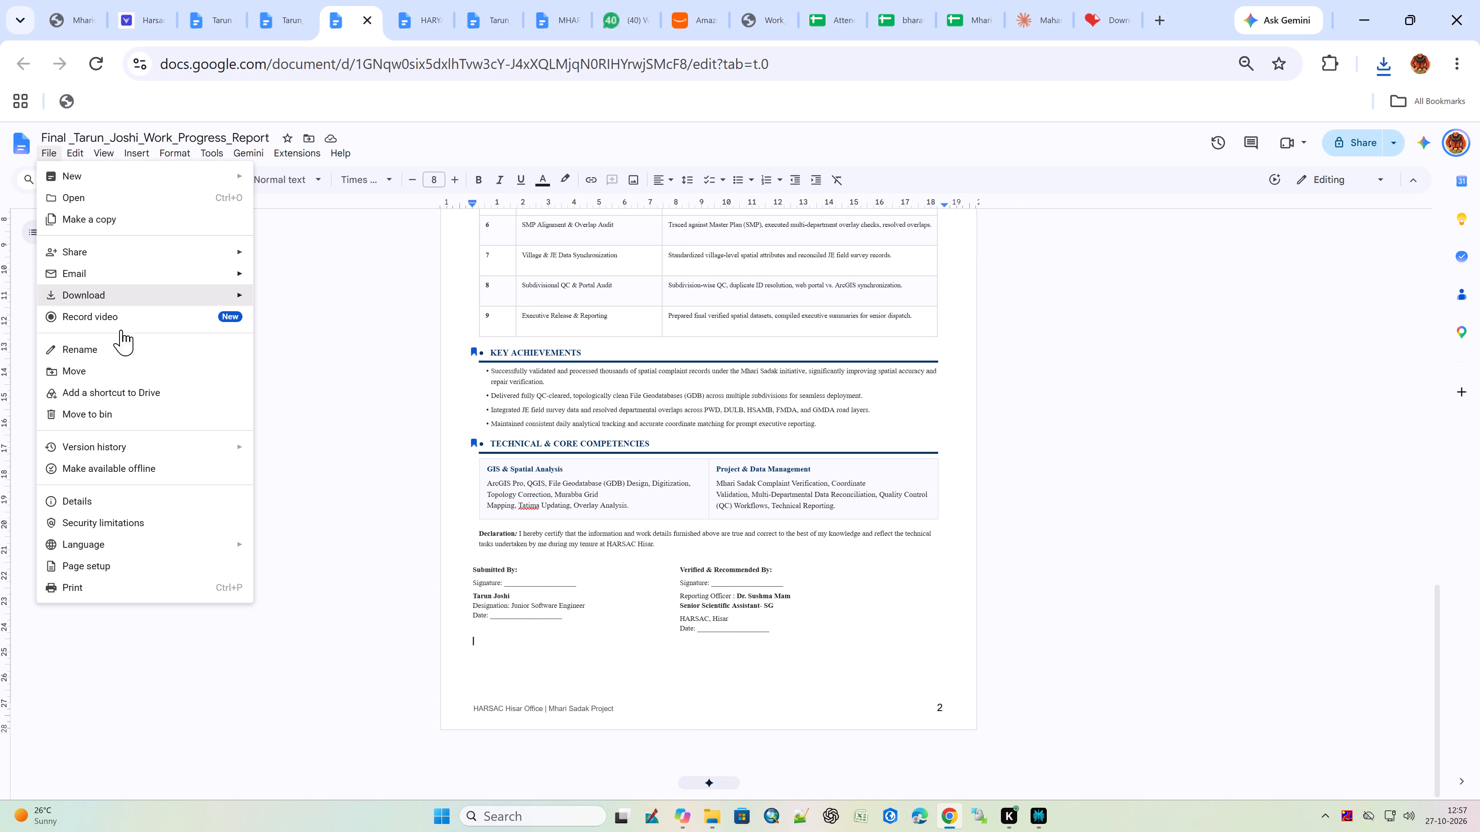
{"action": "left_click", "coordinate": [123, 297]}
{"action": "left_click", "coordinate": [289, 298]}
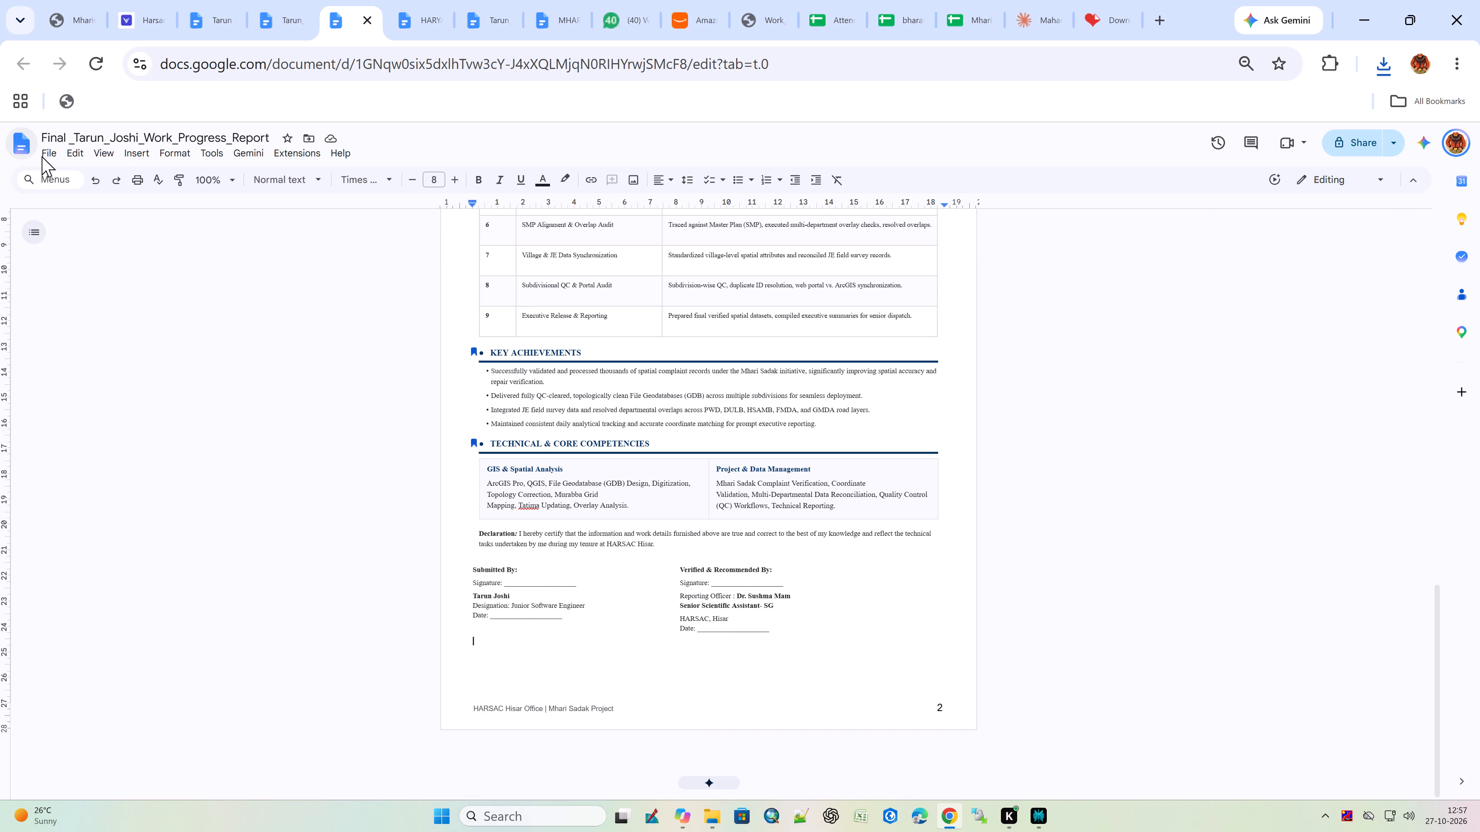